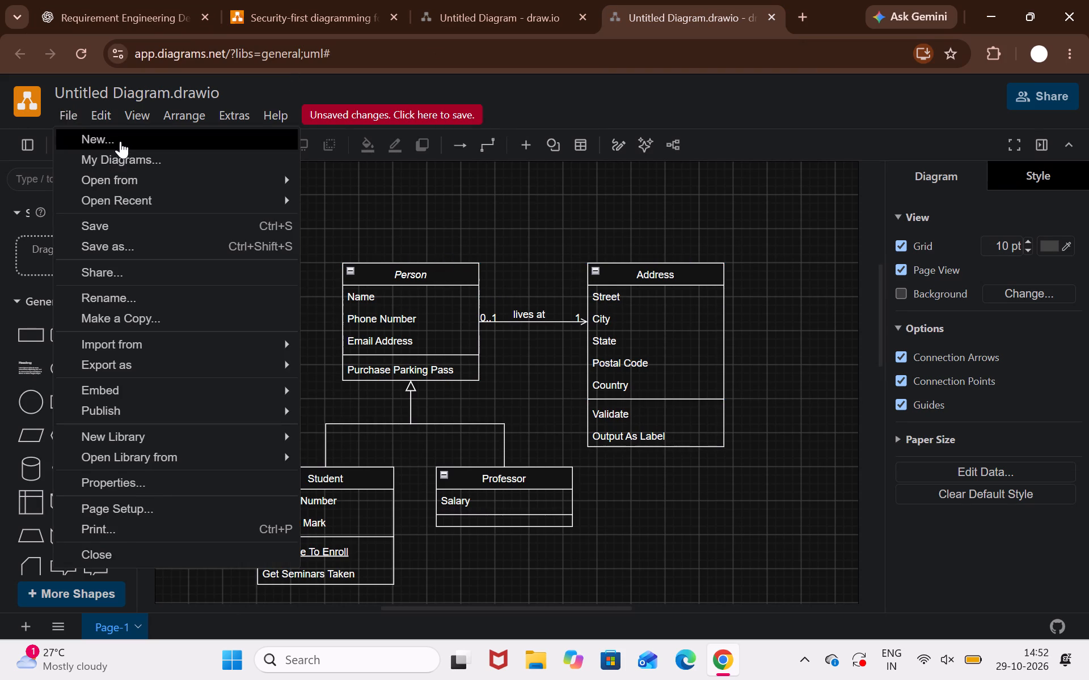
click(120, 141)
click(489, 282)
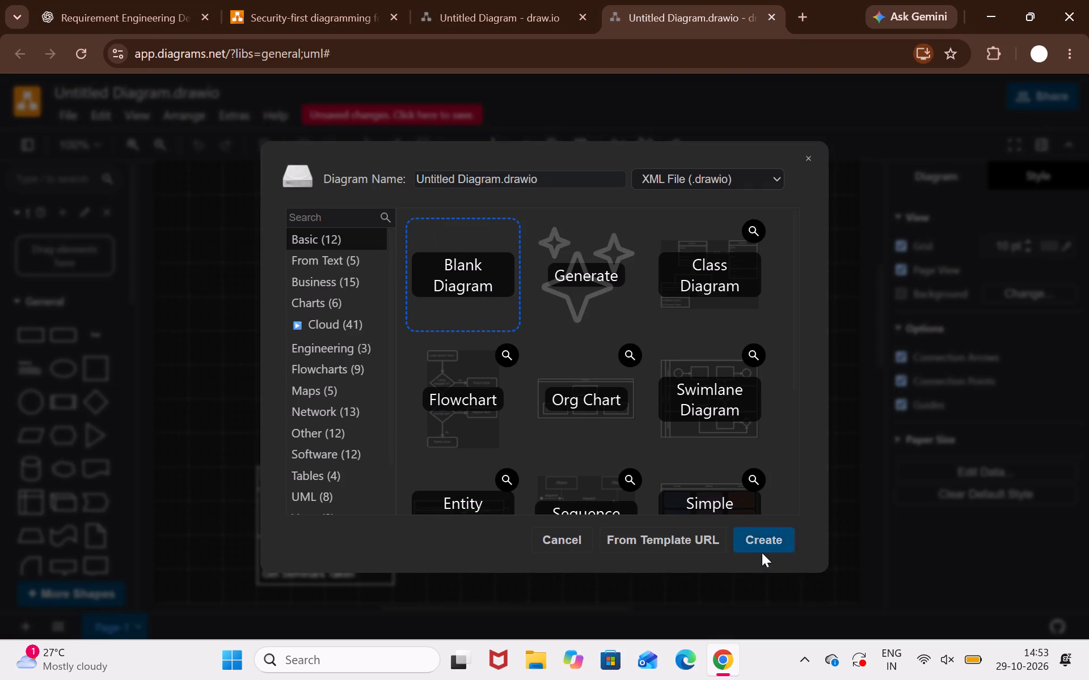
click(751, 541)
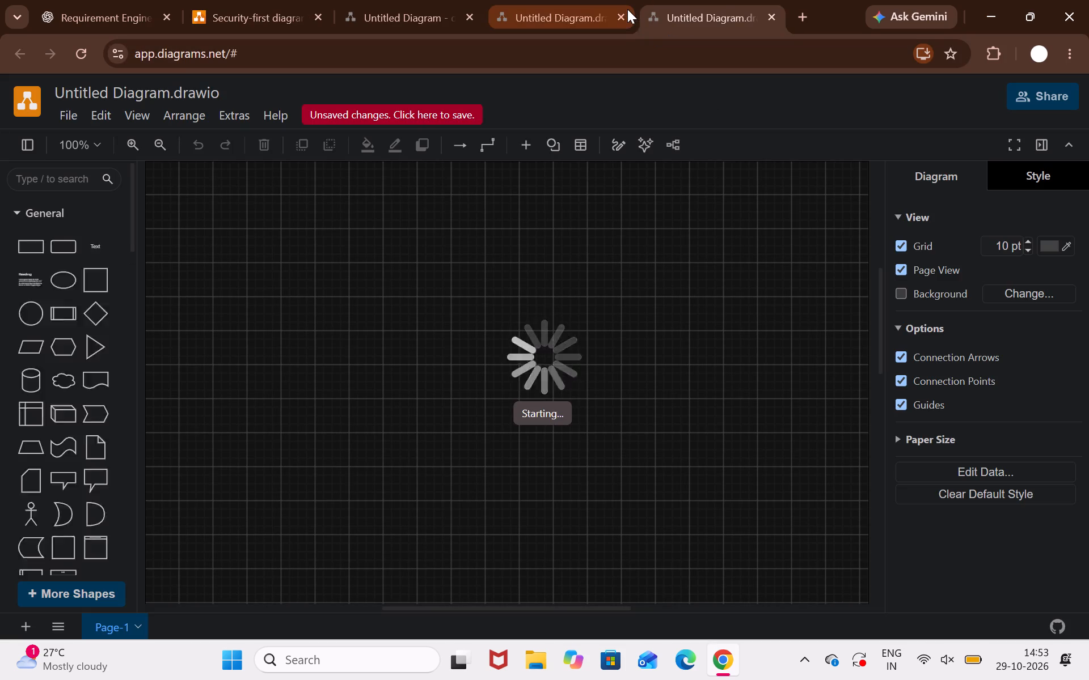
Close the browser tab holding the template-based class diagram, keeping the new blank diagram open.
click(624, 17)
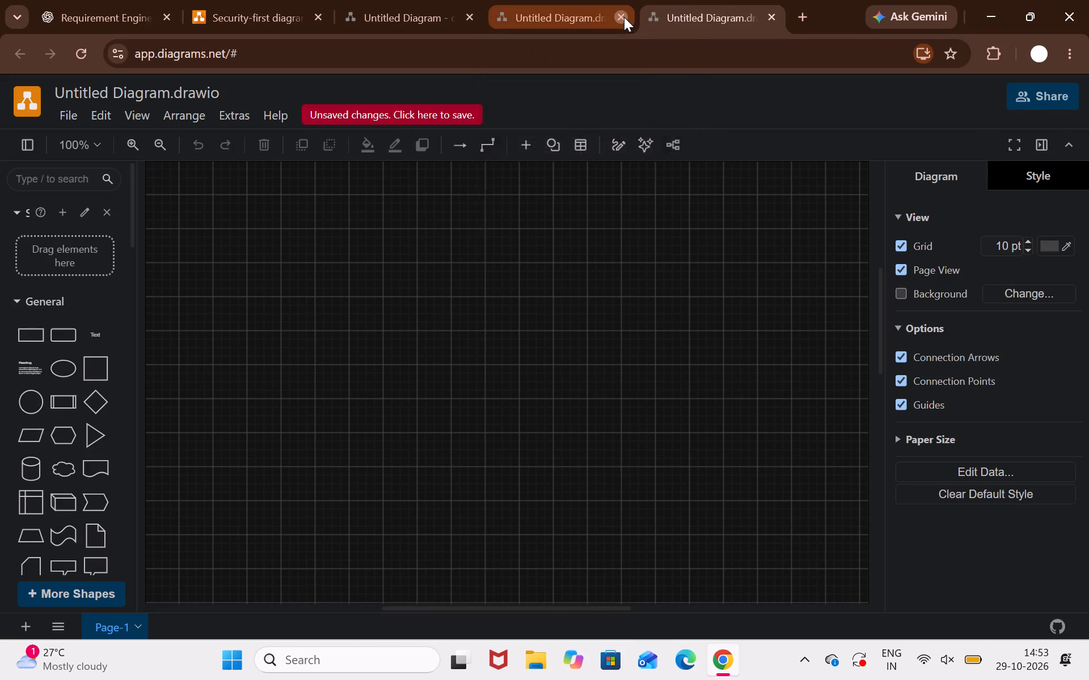
click(625, 151)
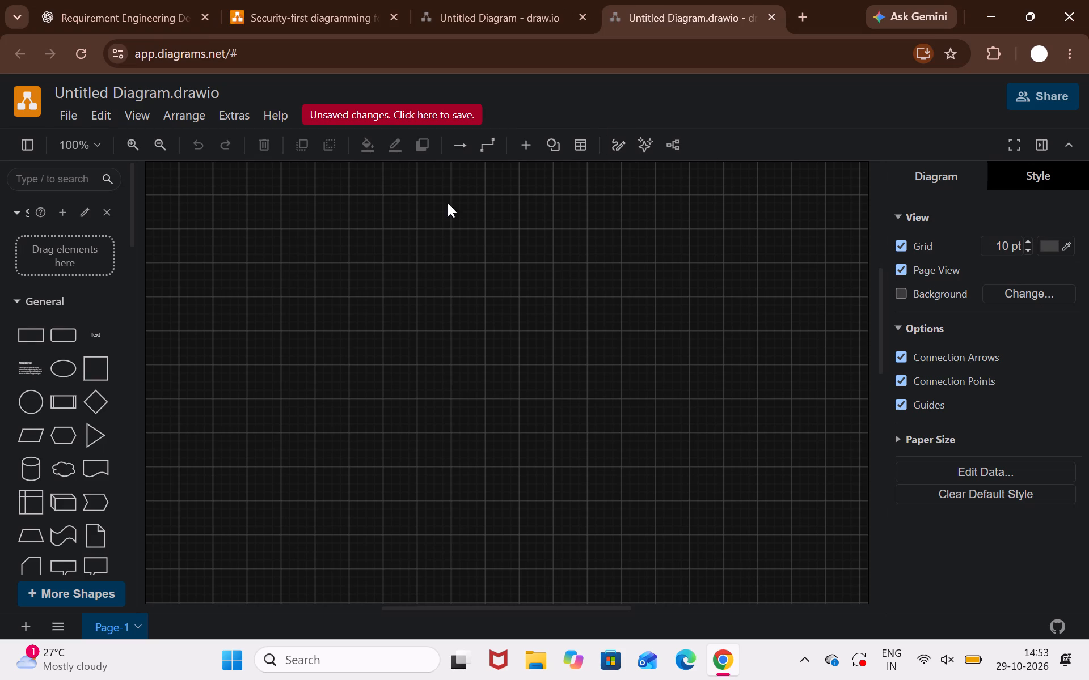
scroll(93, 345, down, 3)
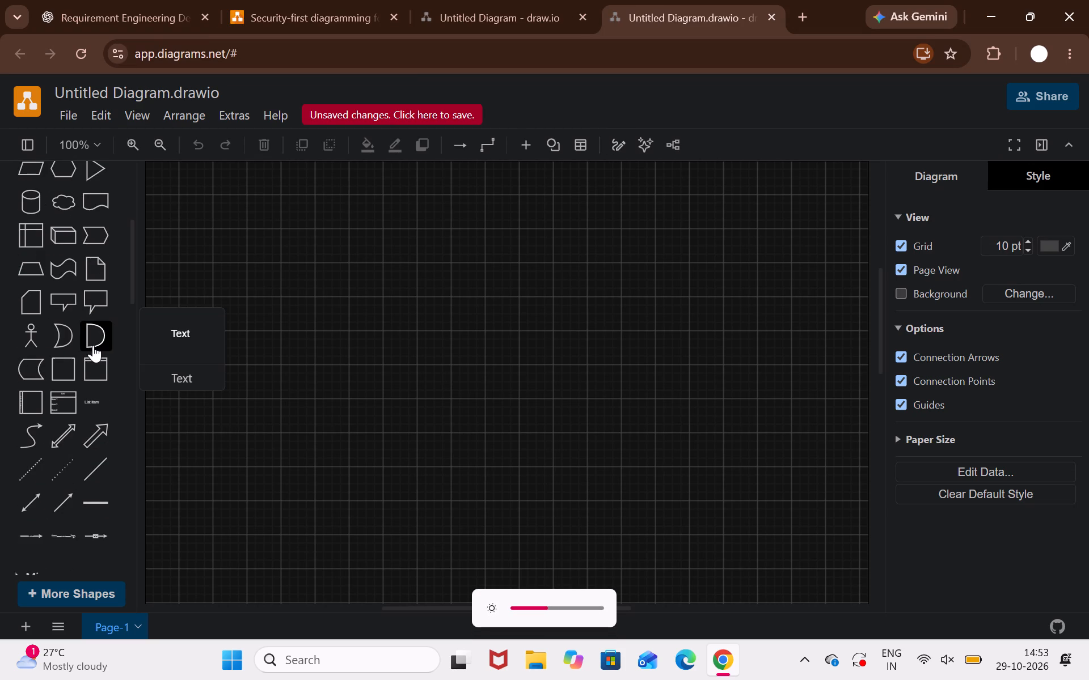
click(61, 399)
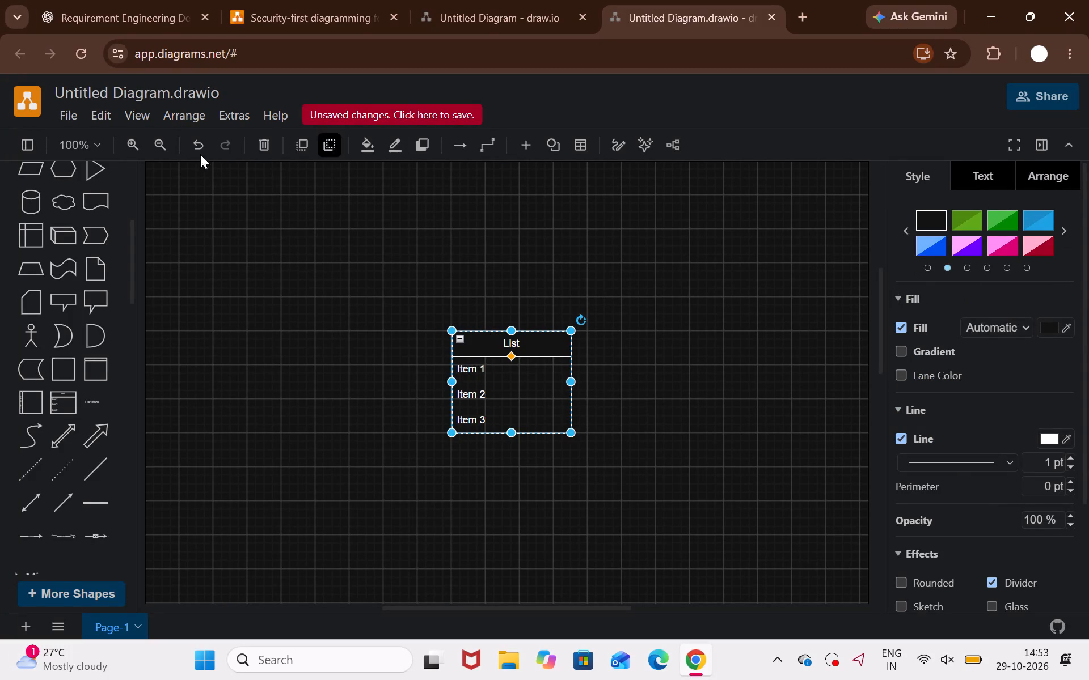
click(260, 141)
Look through the shape libraries, including Entity Relation and UML, for shapes suited to a class diagram.
scroll(52, 371, down, 1)
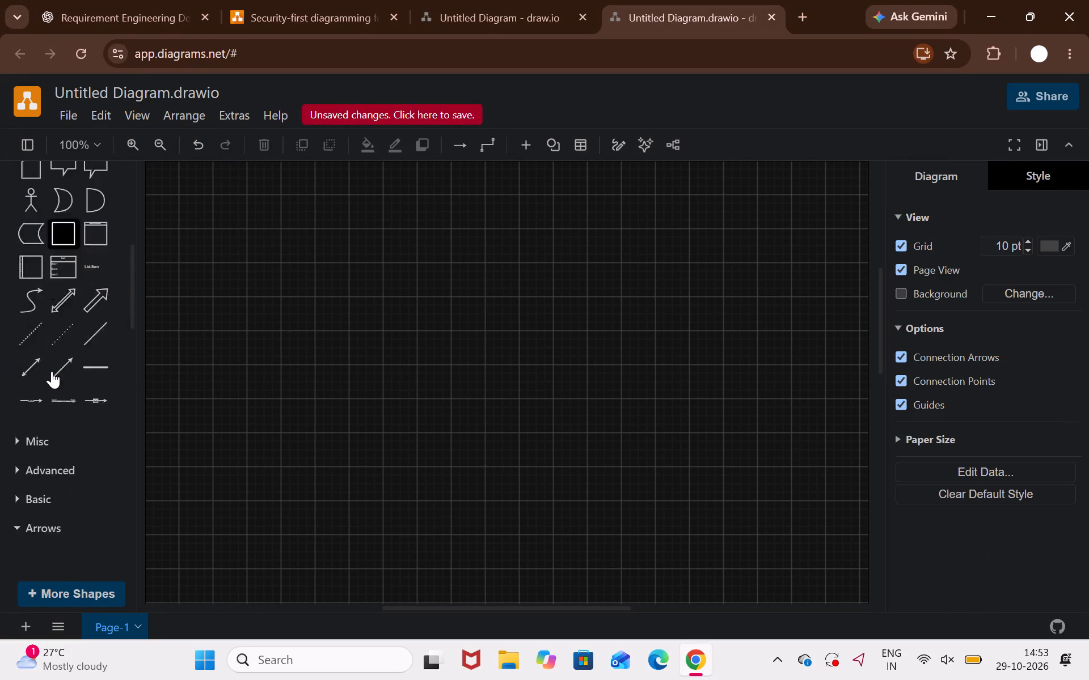
scroll(52, 371, down, 6)
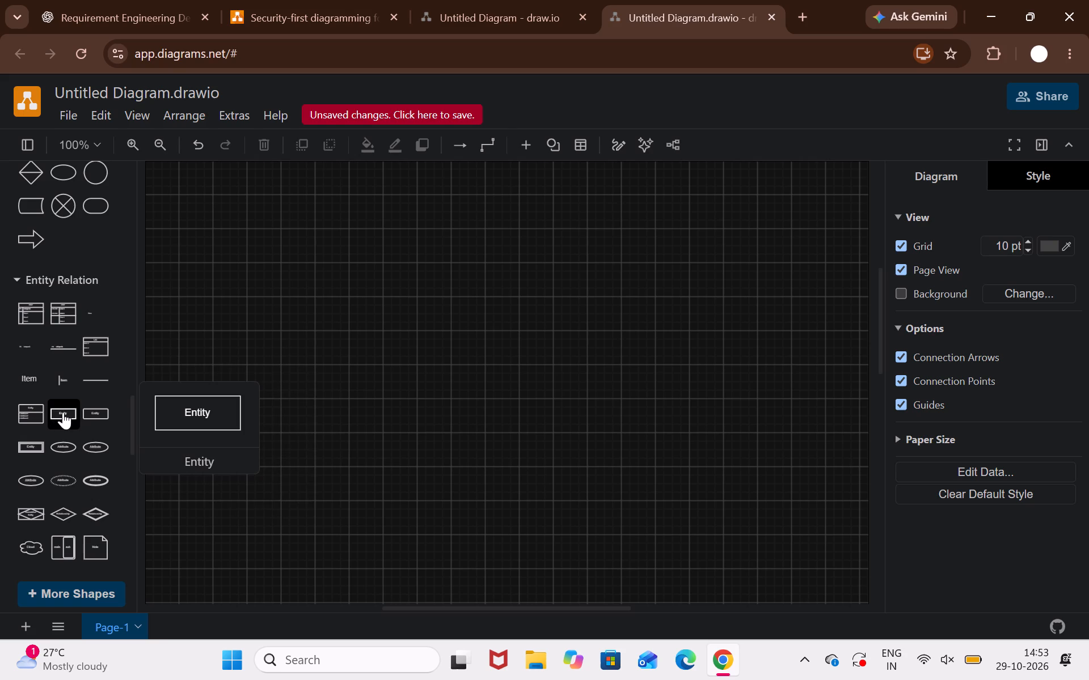
scroll(63, 412, down, 2)
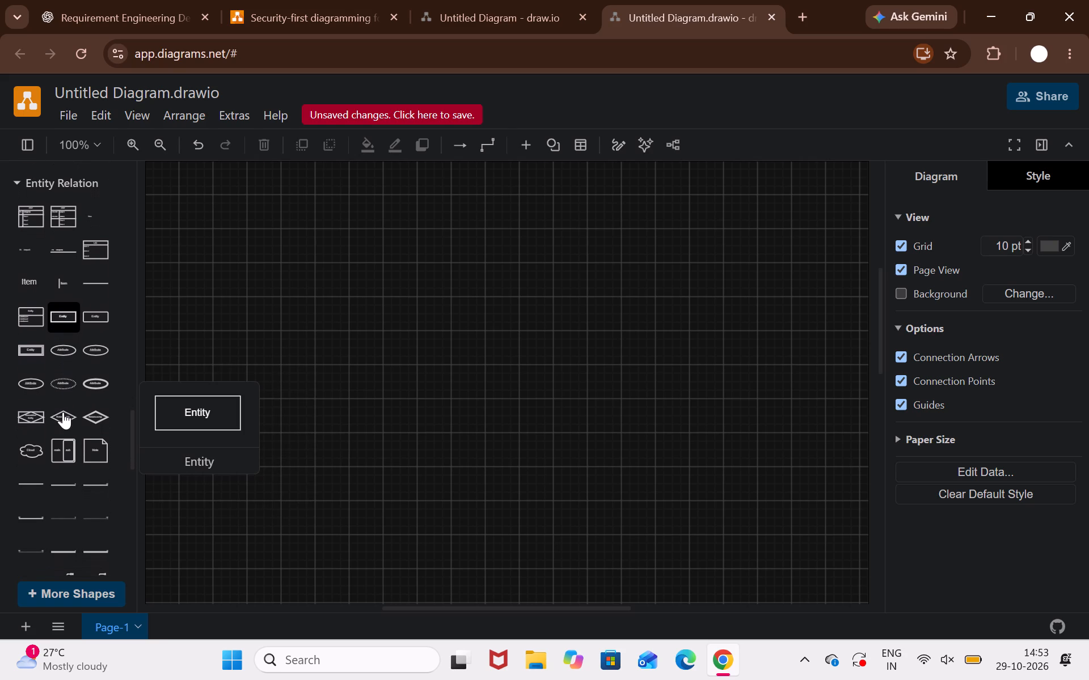
scroll(63, 412, down, 2)
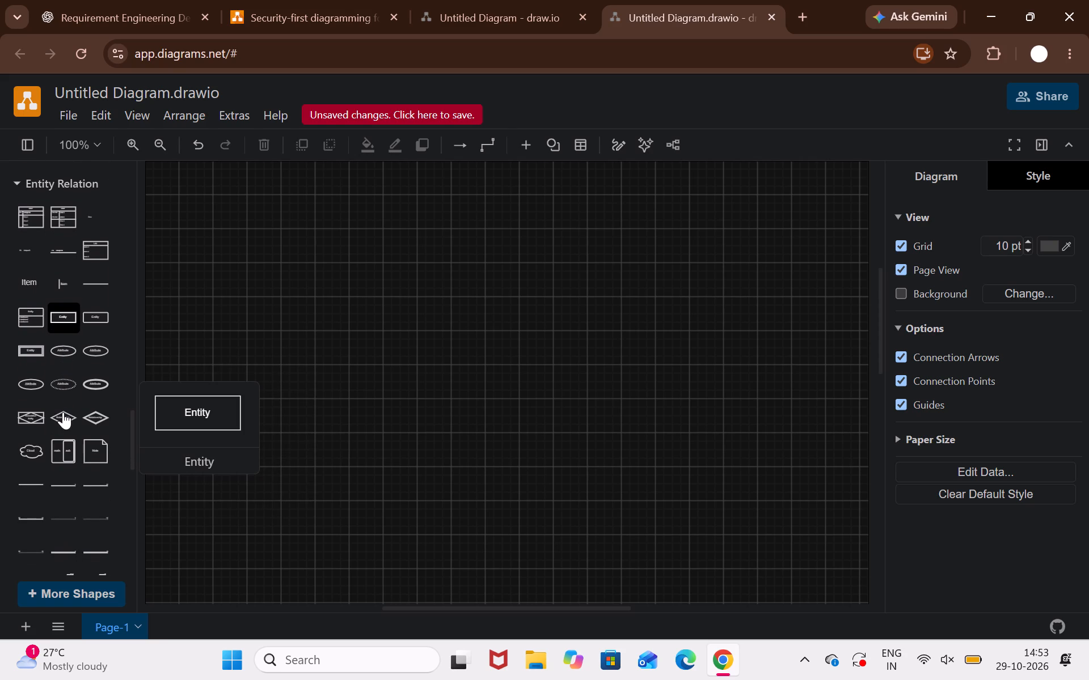
scroll(63, 412, down, 6)
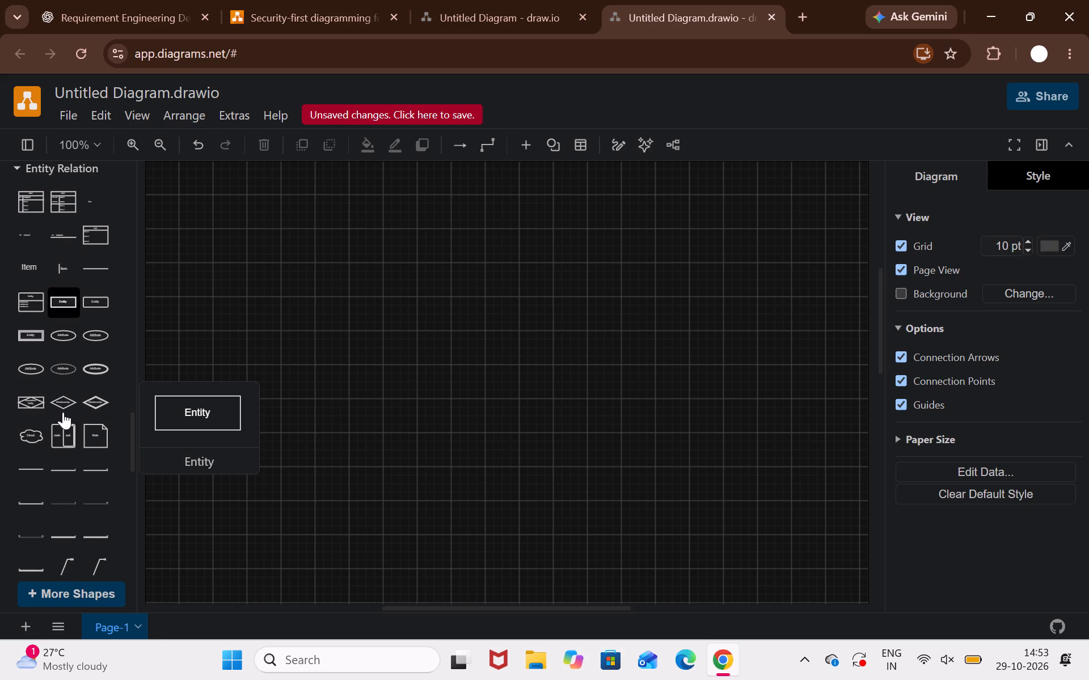
scroll(63, 412, down, 2)
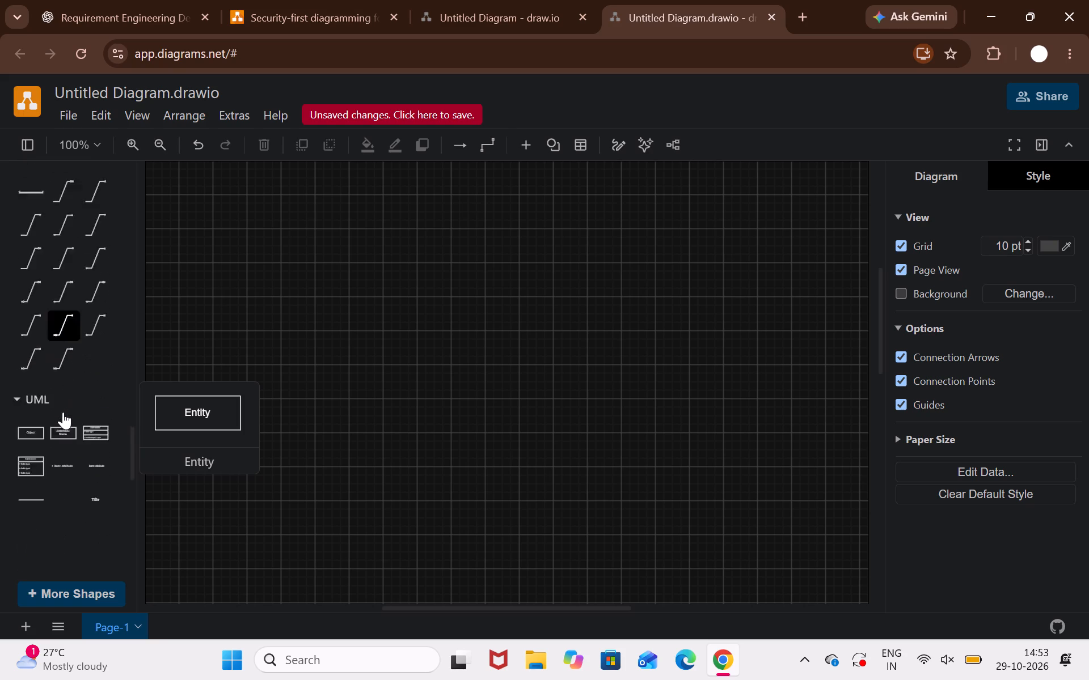
scroll(63, 412, down, 1)
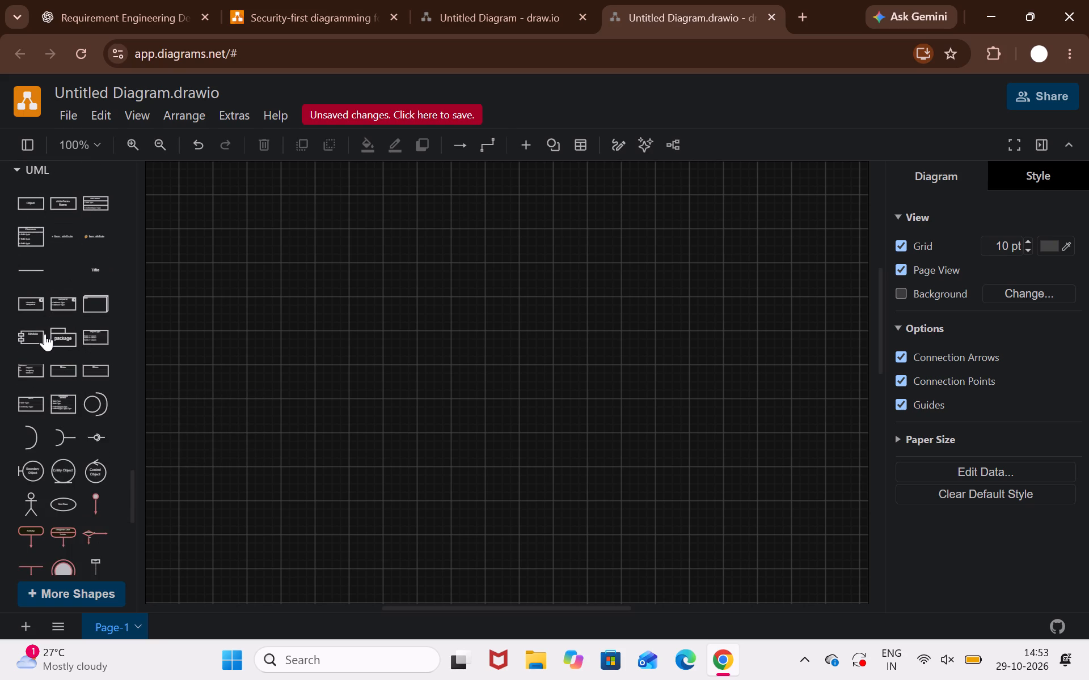
scroll(59, 379, down, 6)
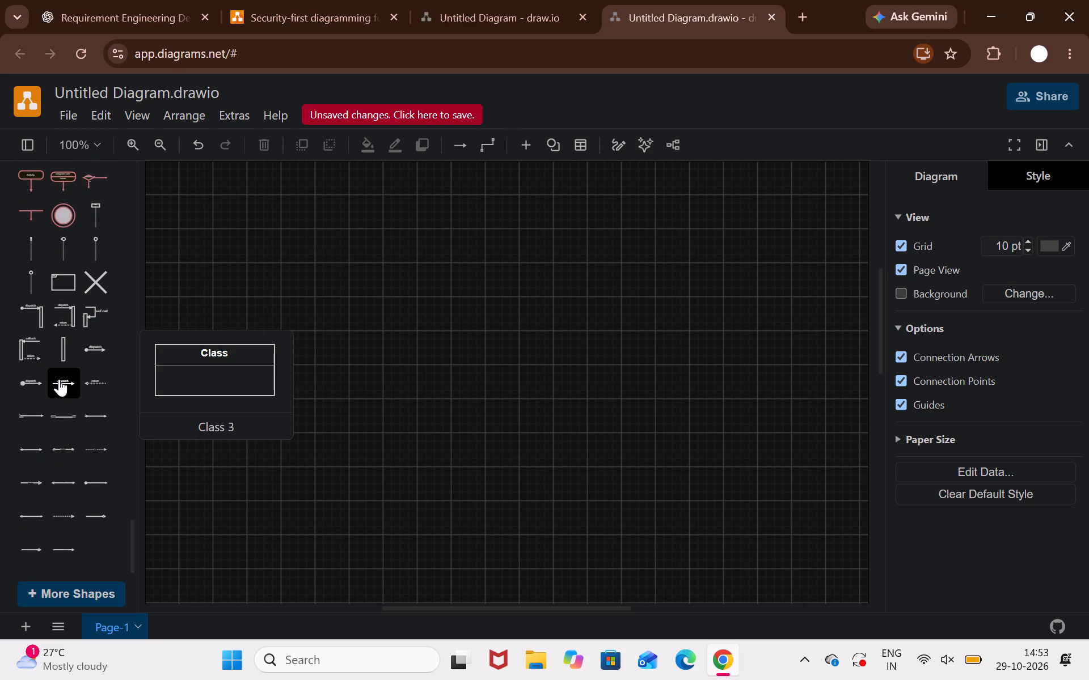
scroll(59, 379, down, 2)
Check the progress of the class diagram image in ChatGPT and return to the blank diagram.
click(109, 0)
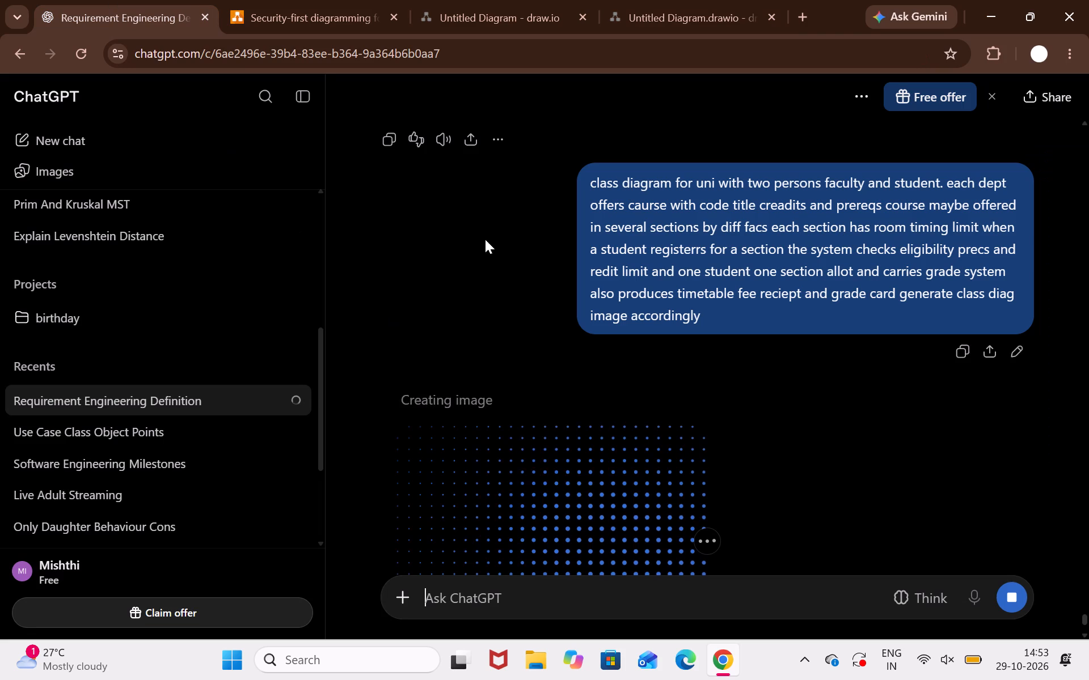
click(657, 0)
Insert a UML Class 2 shape with a class name and three fields into the blank diagram.
scroll(0, 408, down, 3)
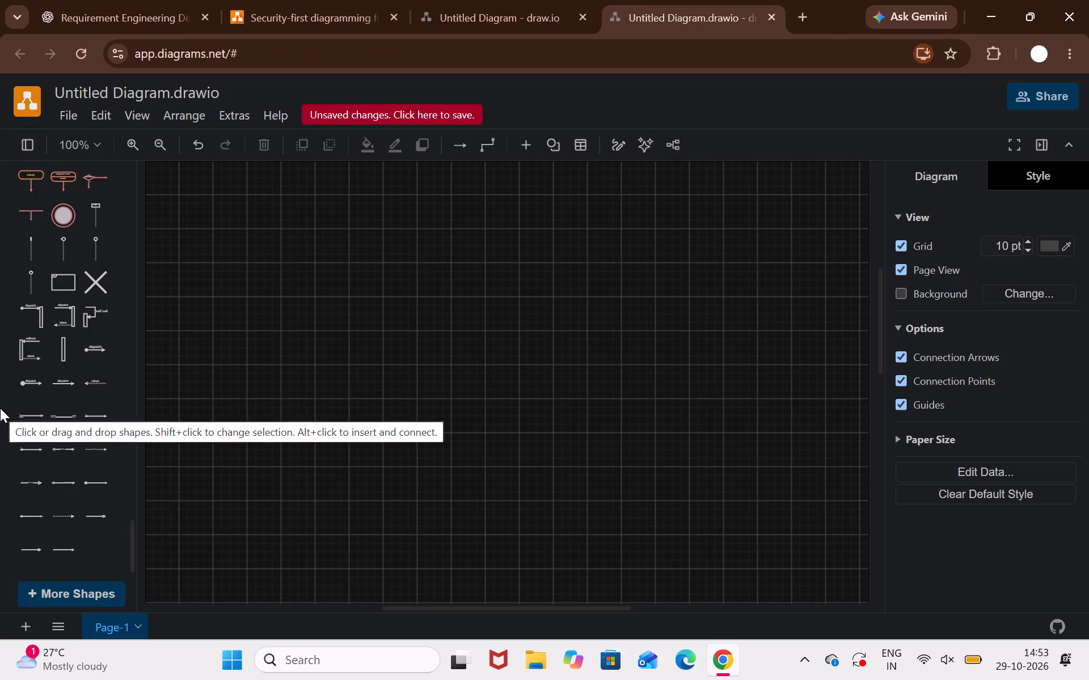
scroll(75, 416, up, 3)
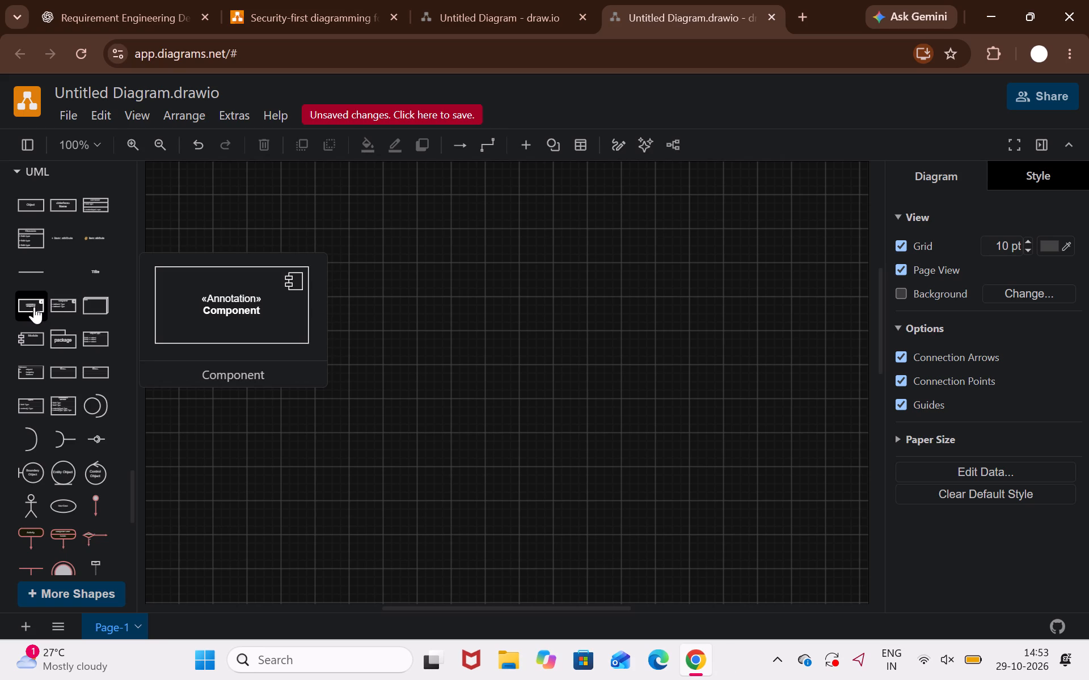
scroll(34, 307, up, 1)
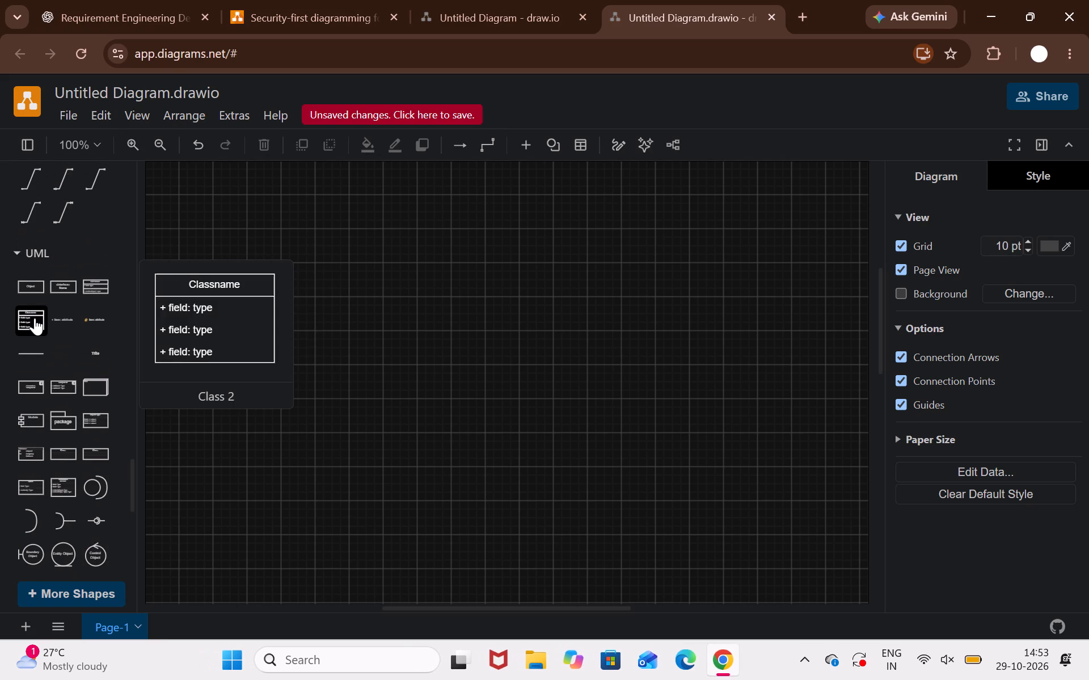
click(35, 318)
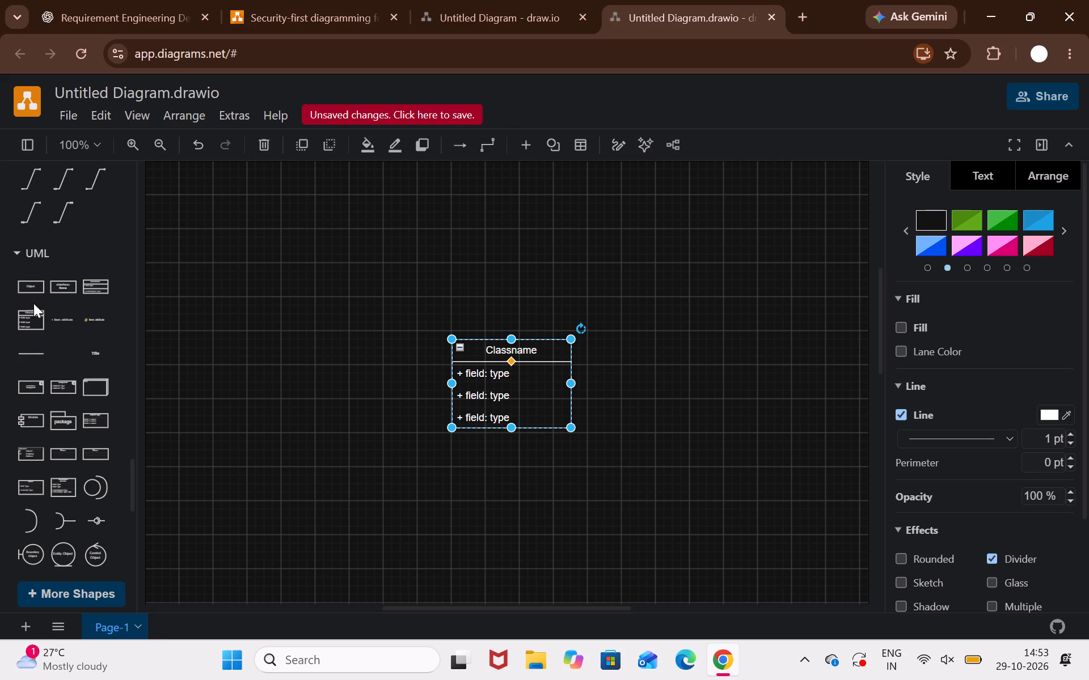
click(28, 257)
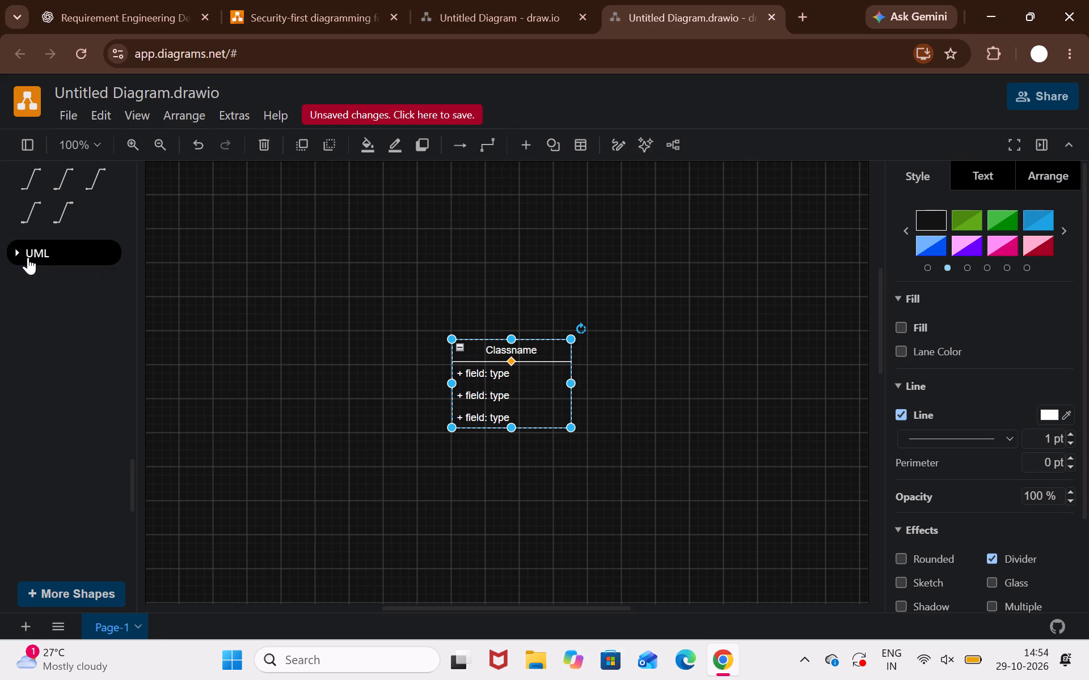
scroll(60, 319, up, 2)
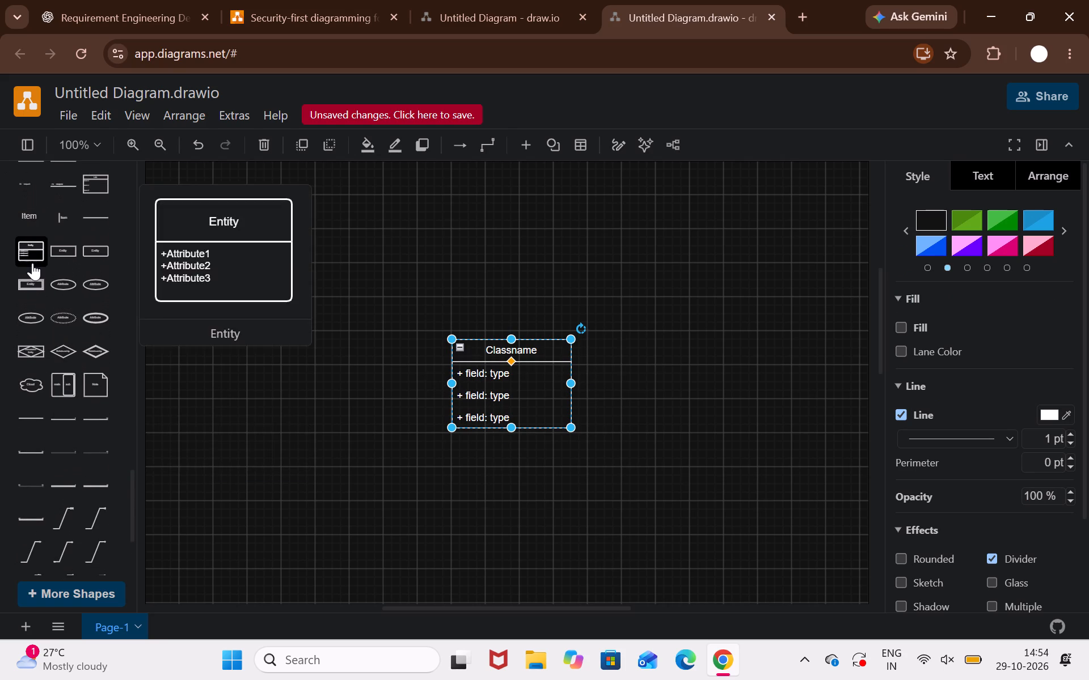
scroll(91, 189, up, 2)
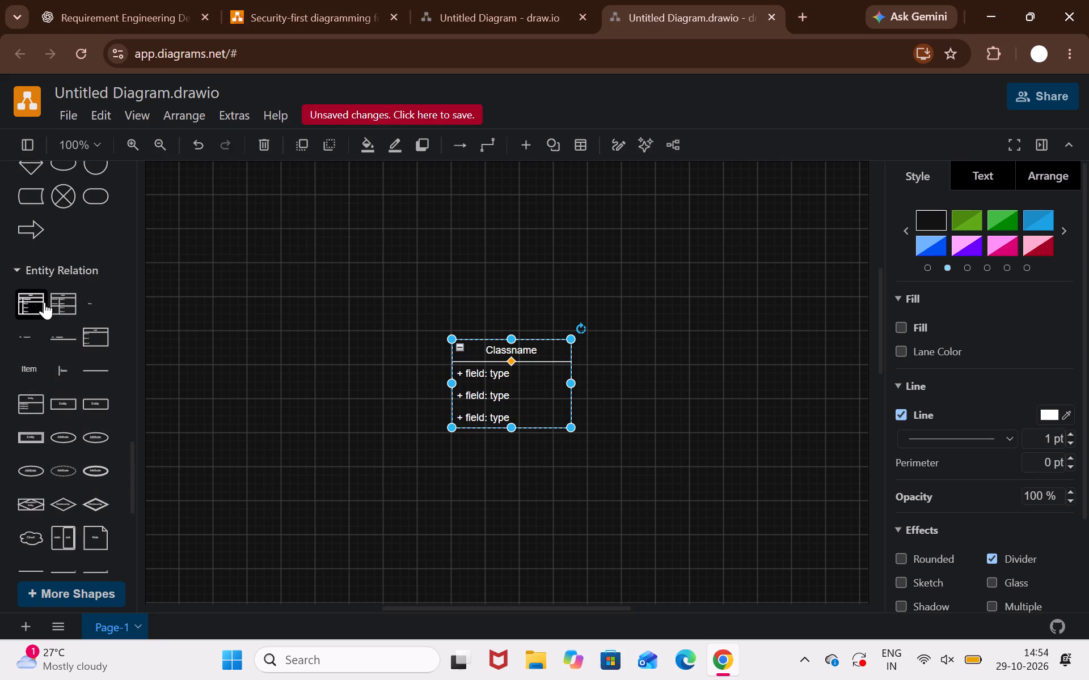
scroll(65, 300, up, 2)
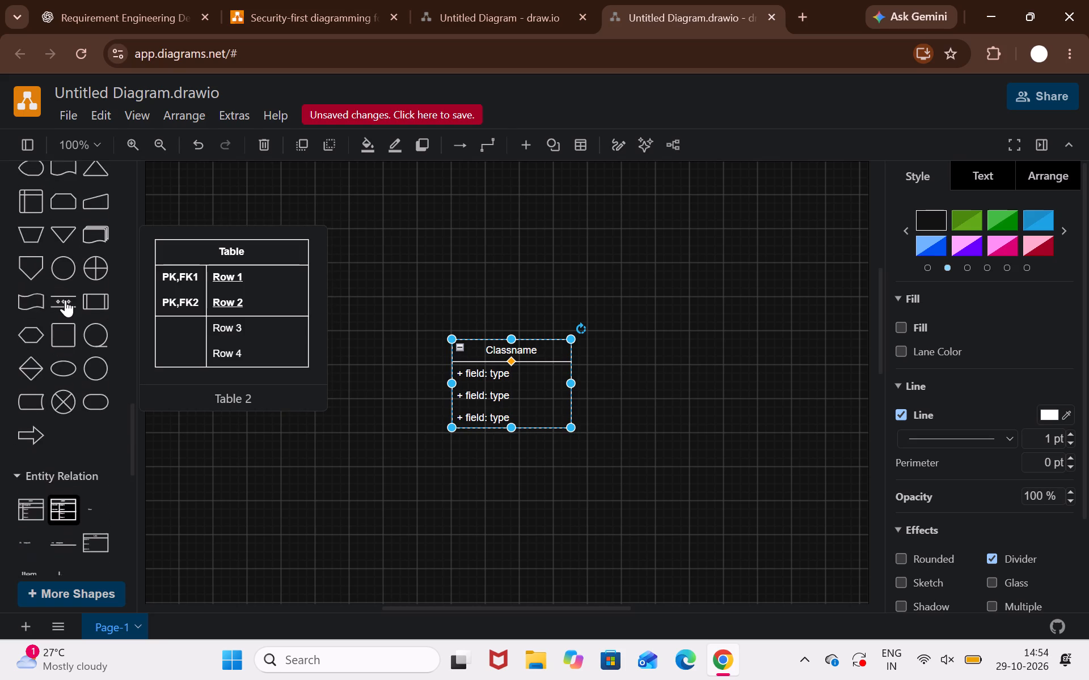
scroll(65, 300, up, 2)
Check the progress of the class diagram image in ChatGPT and return to the blank diagram.
click(167, 0)
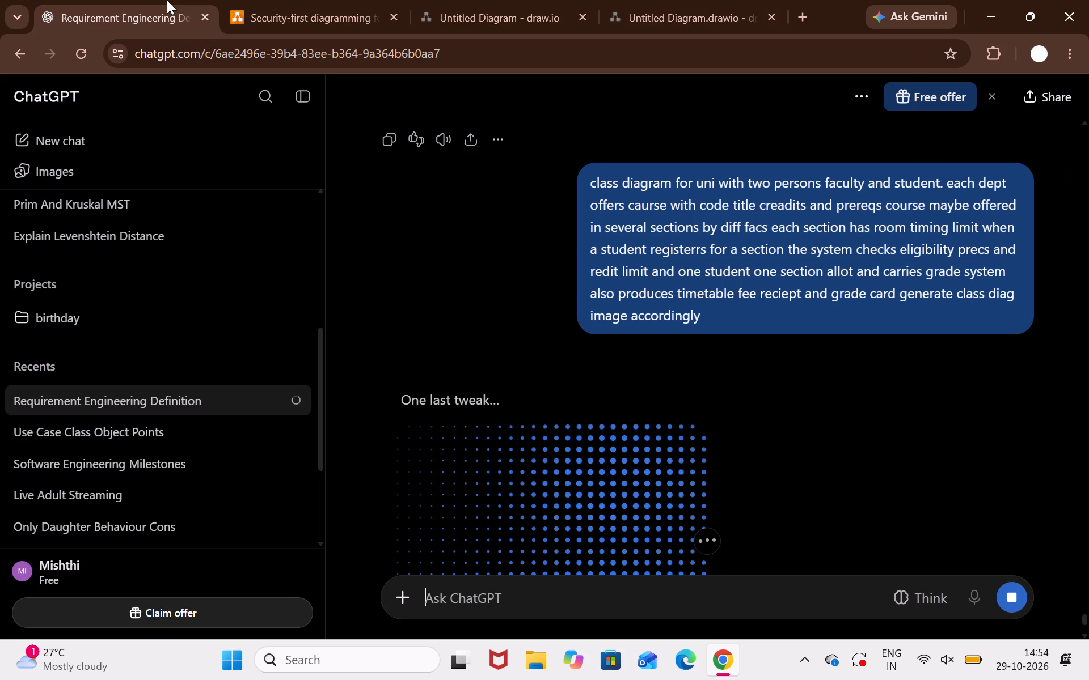
scroll(585, 259, down, 2)
click(662, 0)
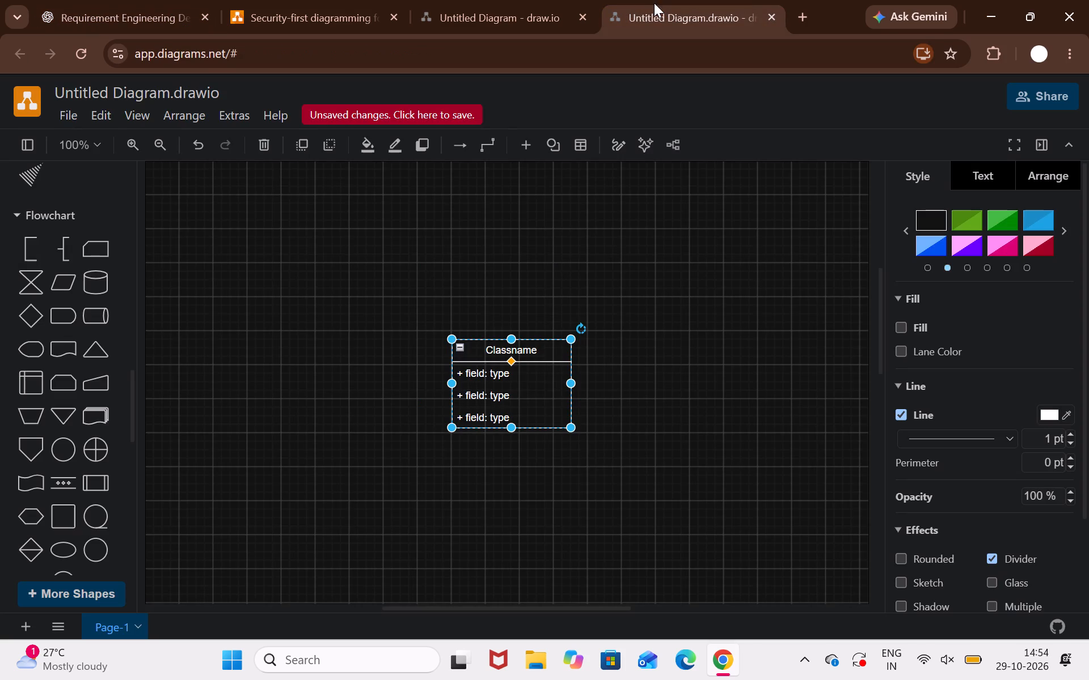
Close the browser tab holding the blank diagram and discard its unsaved changes.
click(769, 17)
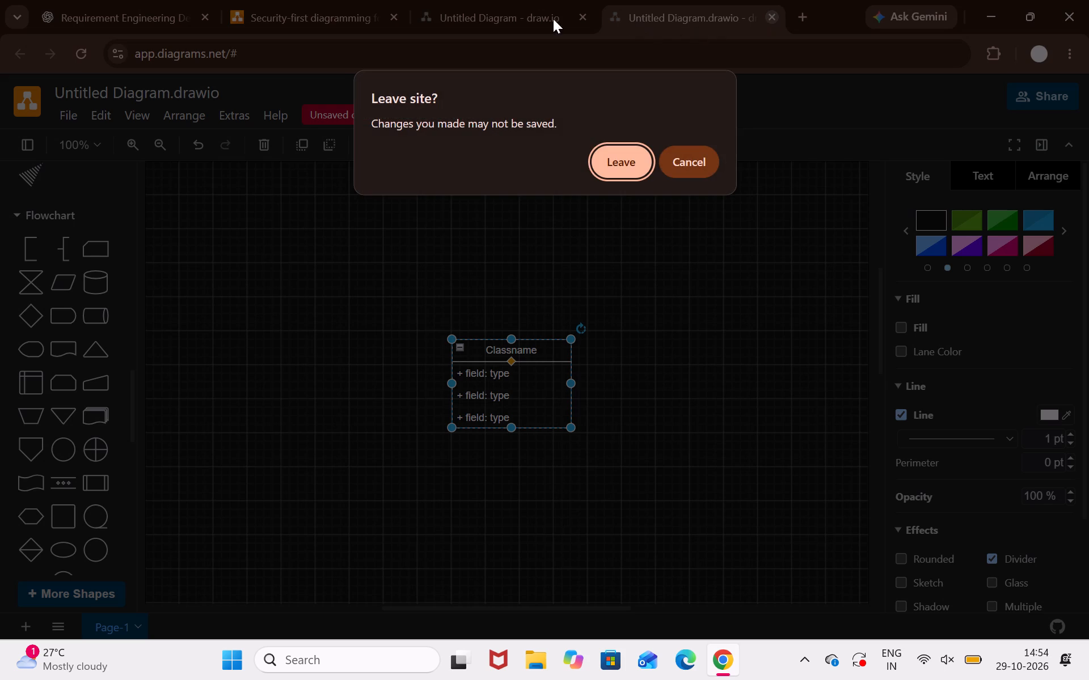
click(622, 157)
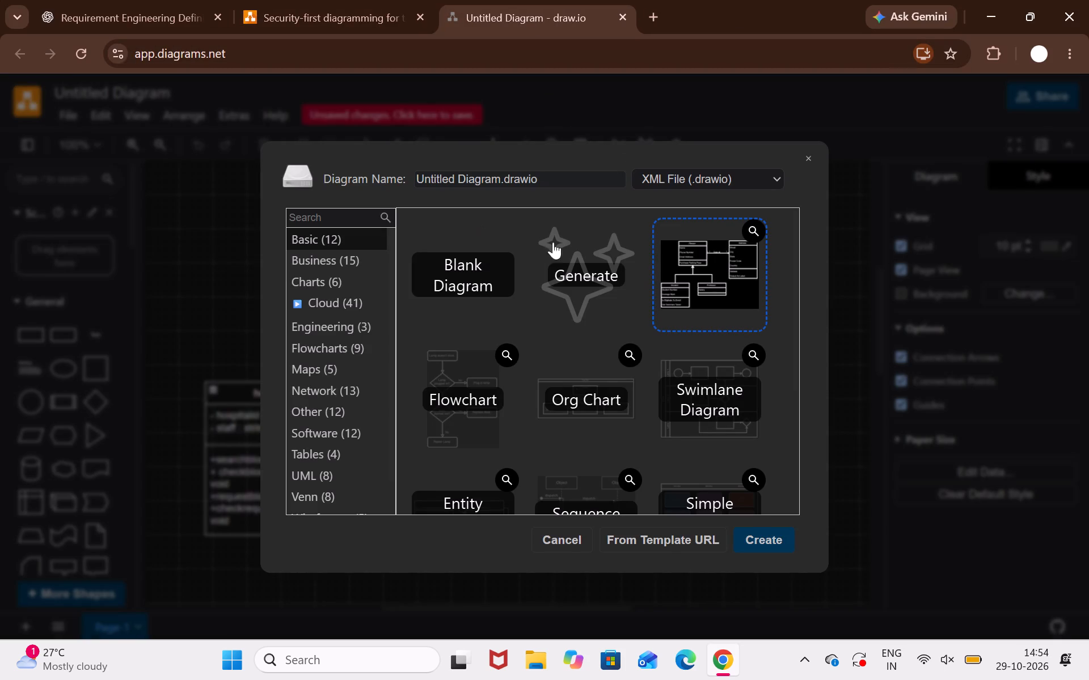
Create a new diagram from the class diagram template.
click(751, 538)
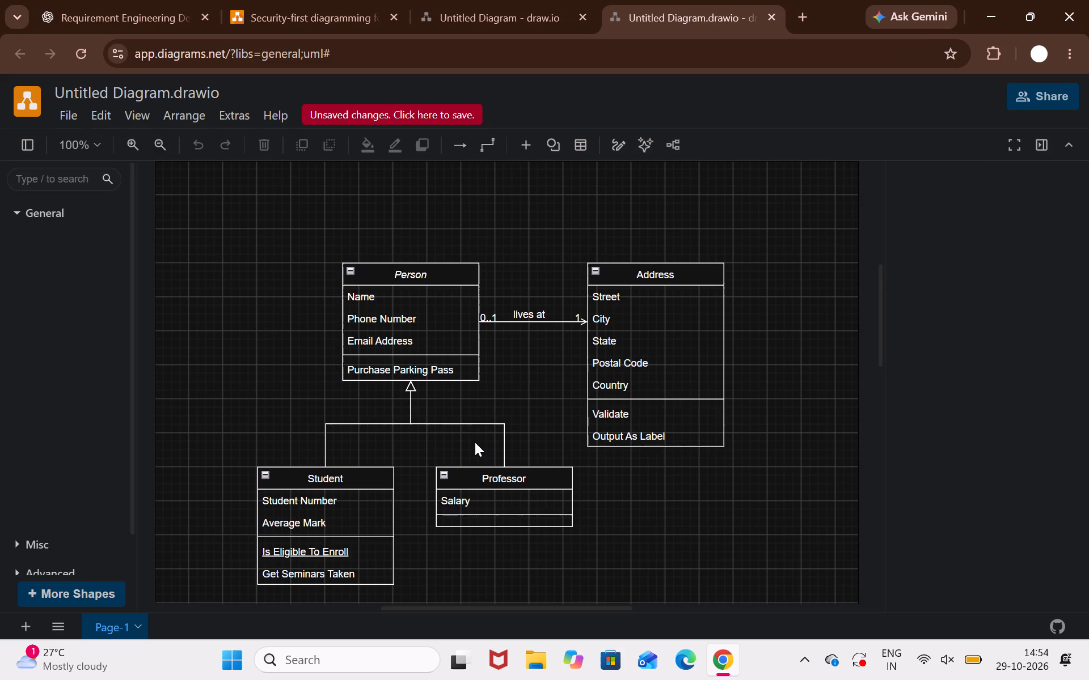
Check the progress of the class diagram image in ChatGPT and return to the template diagram.
click(72, 0)
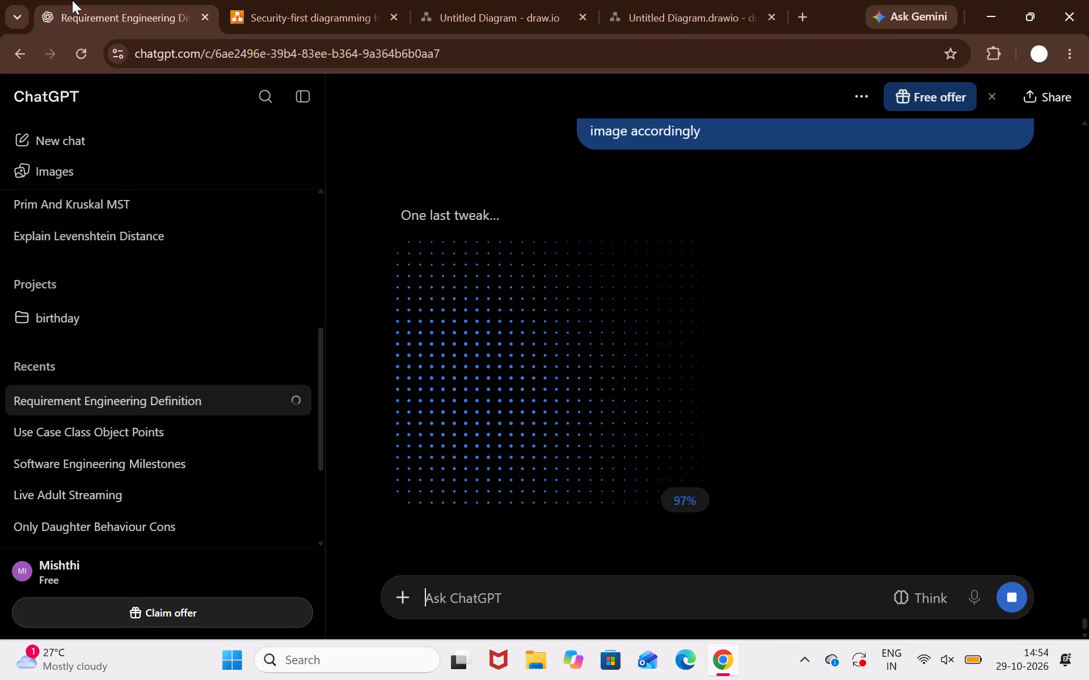
click(666, 2)
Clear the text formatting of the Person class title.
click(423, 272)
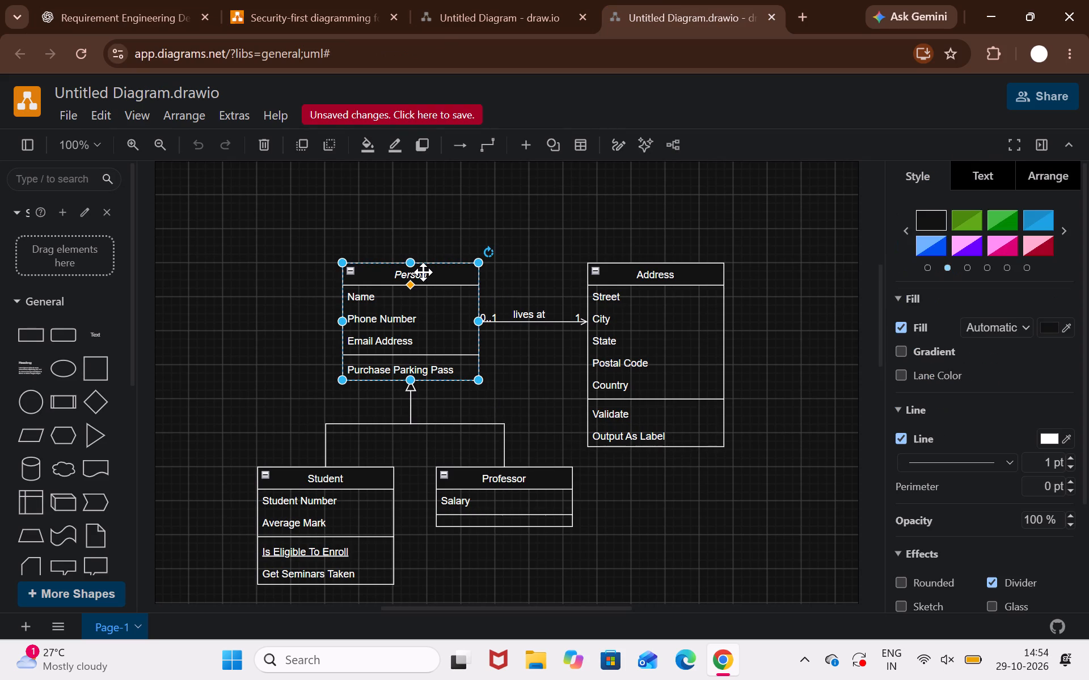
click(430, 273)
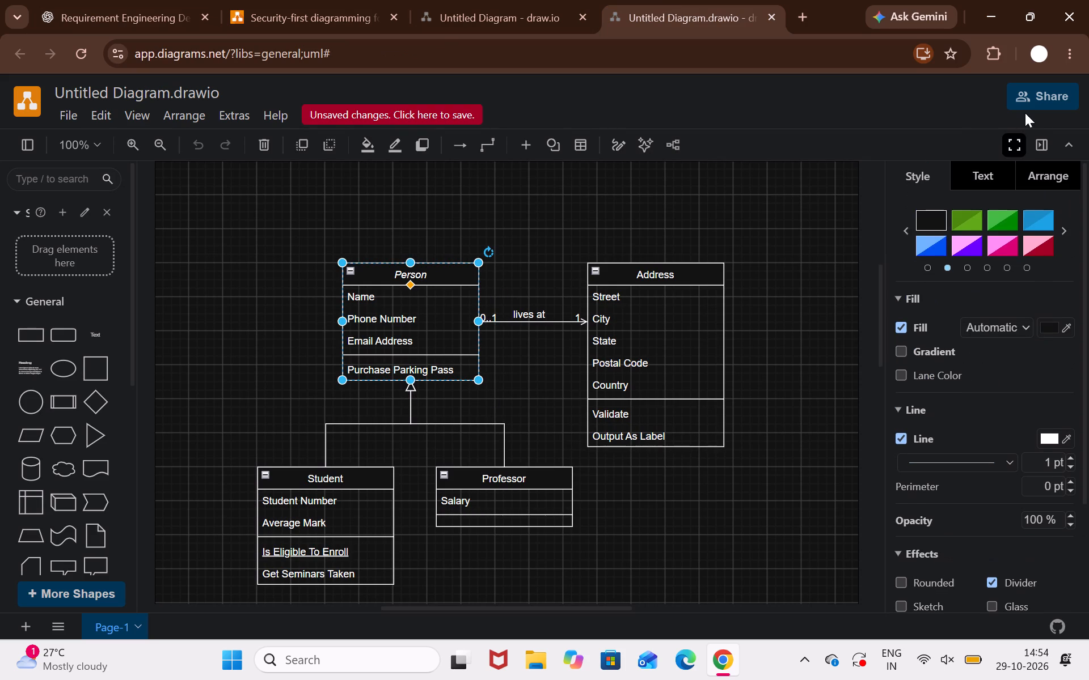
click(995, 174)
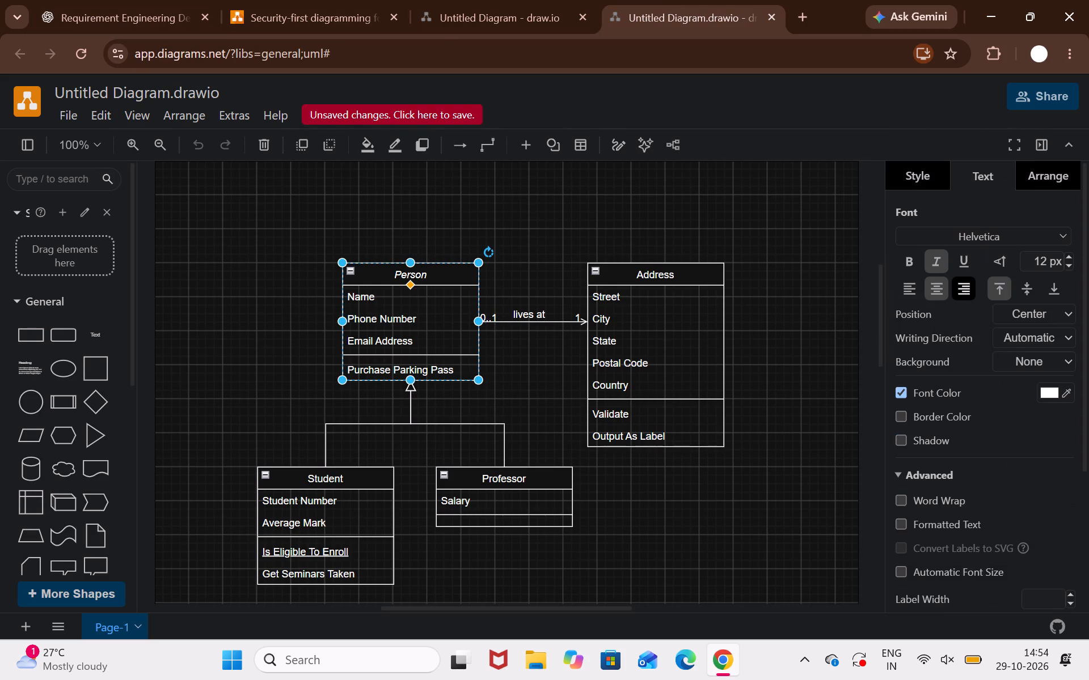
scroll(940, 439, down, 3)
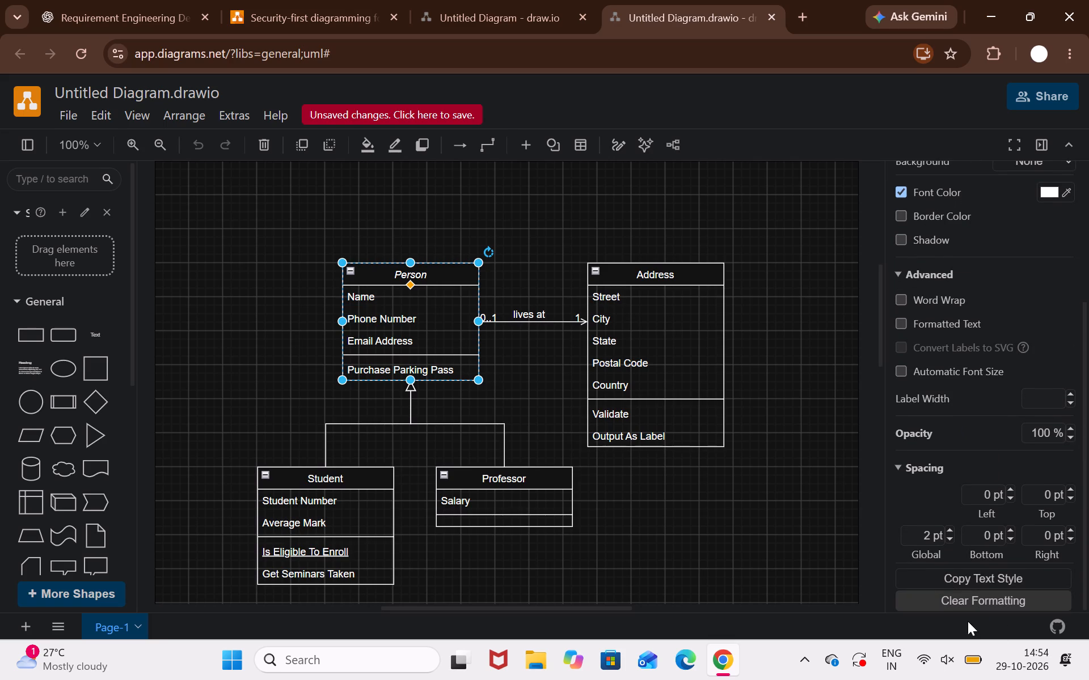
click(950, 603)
Open the Person class title for editing and look through its text formatting options.
double_click(432, 274)
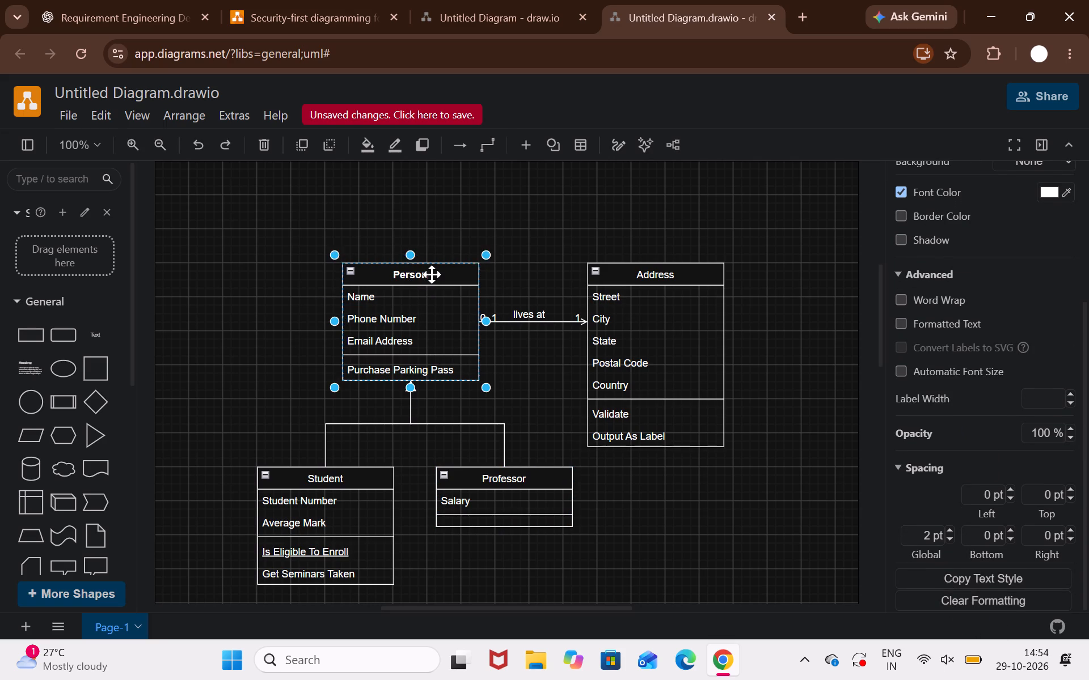
double_click(432, 274)
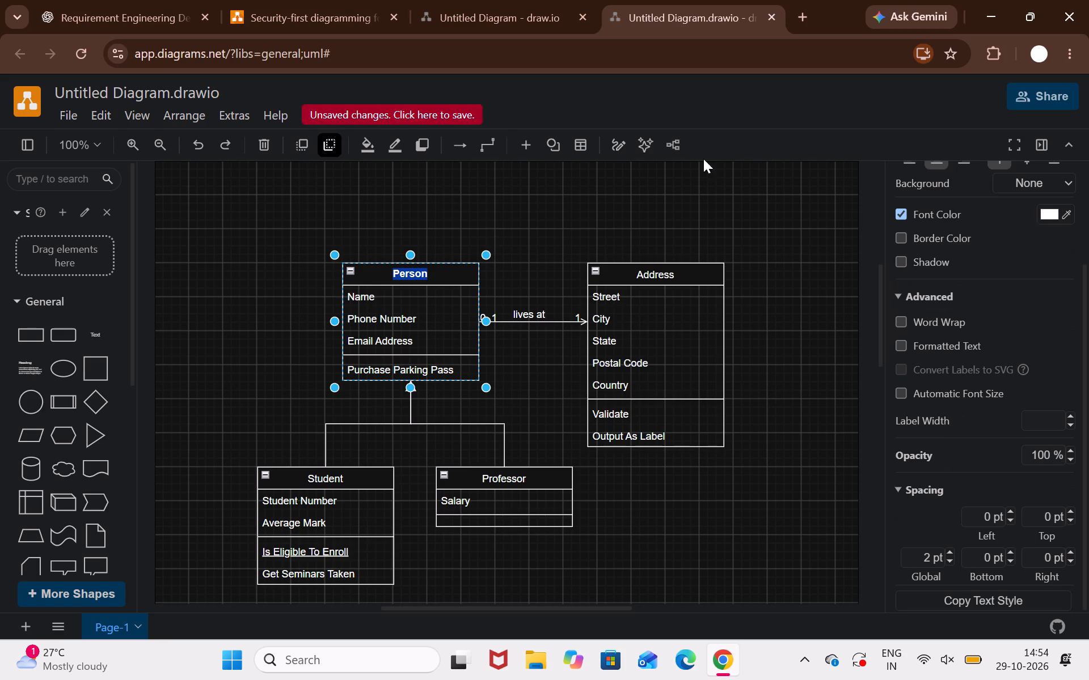
scroll(936, 265, down, 3)
scroll(936, 265, up, 2)
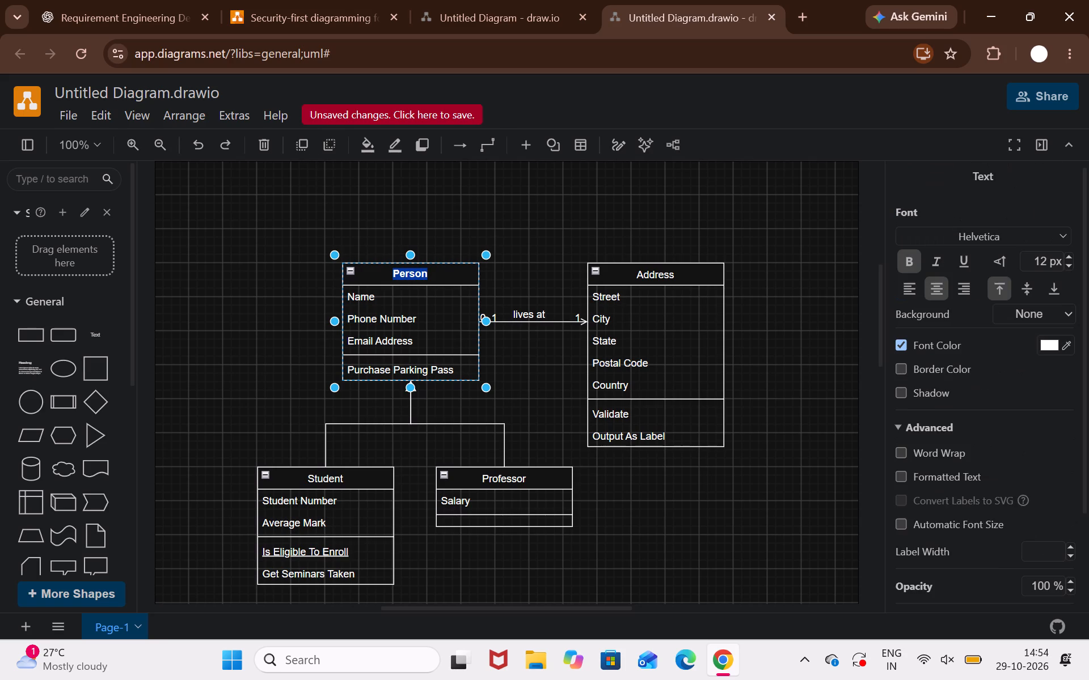
scroll(936, 265, up, 1)
click(987, 182)
scroll(67, 411, down, 1)
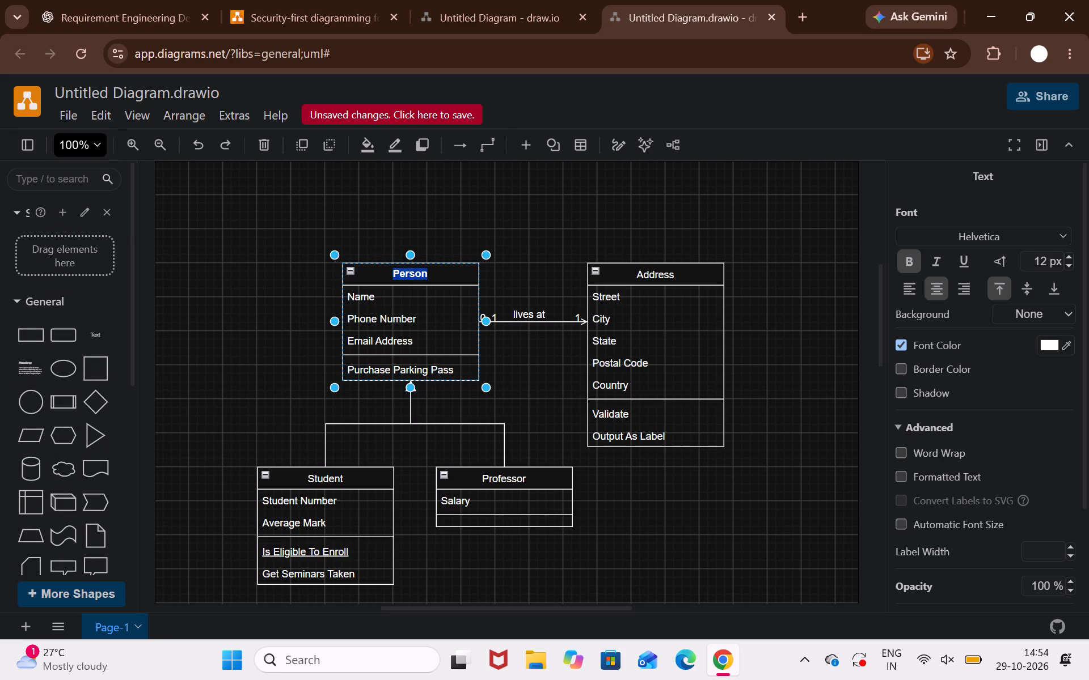
Search the shapes for "class" and insert a Class shape with field and method compartments above the Person class.
click(62, 186)
scroll(62, 186, up, 9)
text(class)
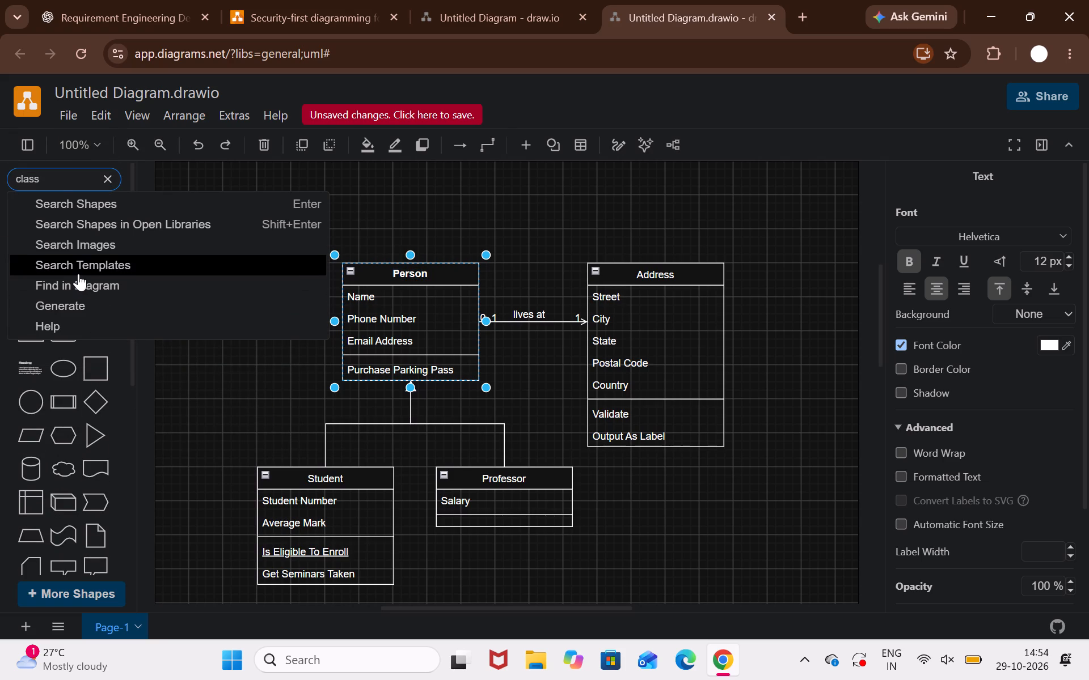
key(Return)
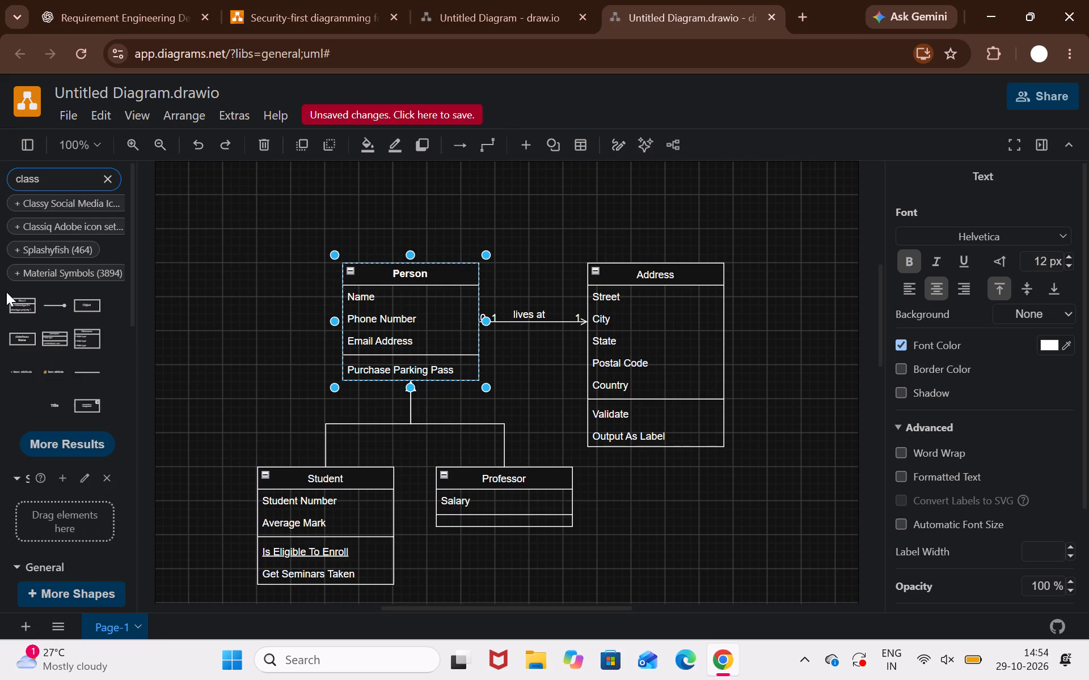
scroll(58, 325, down, 1)
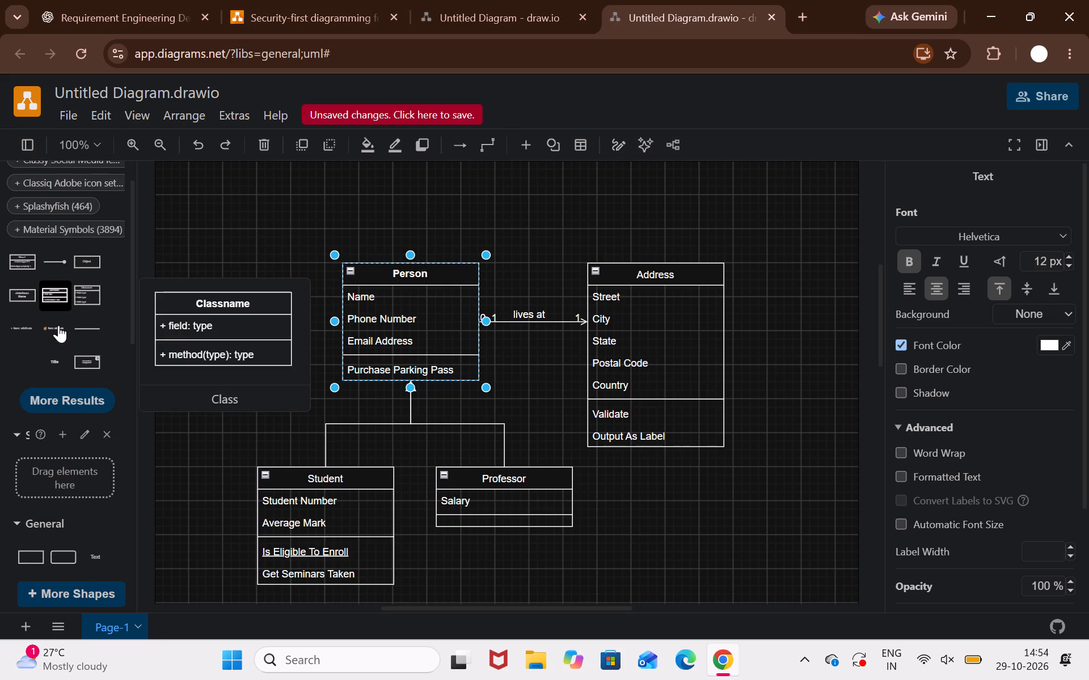
scroll(58, 325, down, 2)
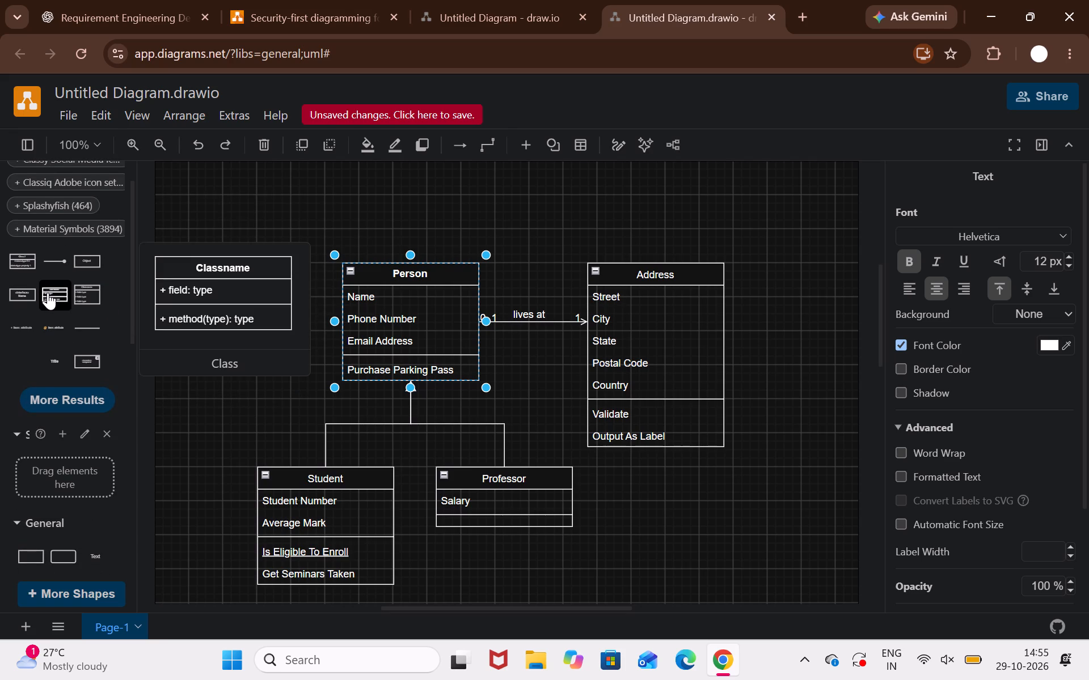
drag(48, 293, 189, 202)
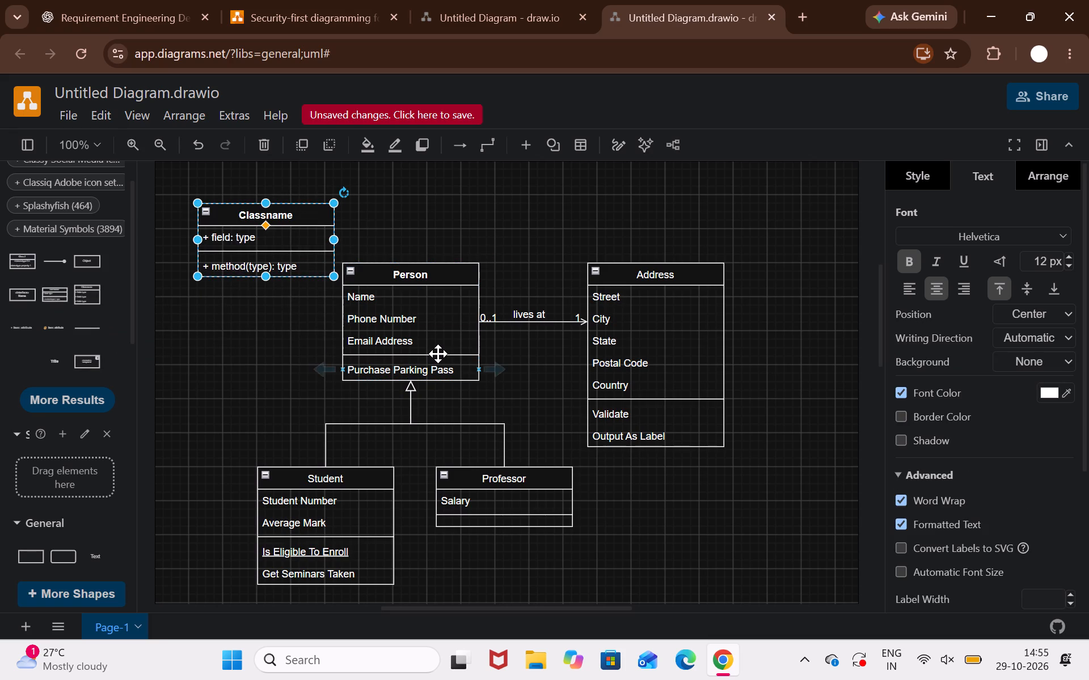
Delete the template's Person, Address and Professor classes together with the association connecting Person and Address.
click(438, 354)
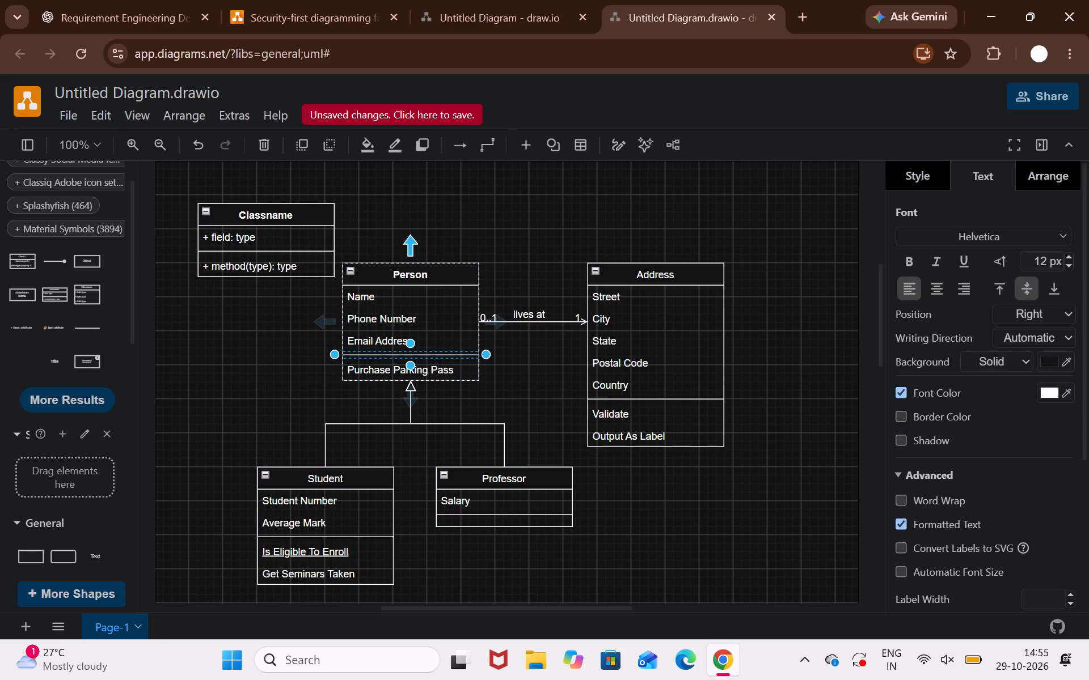
drag(405, 248, 358, 517)
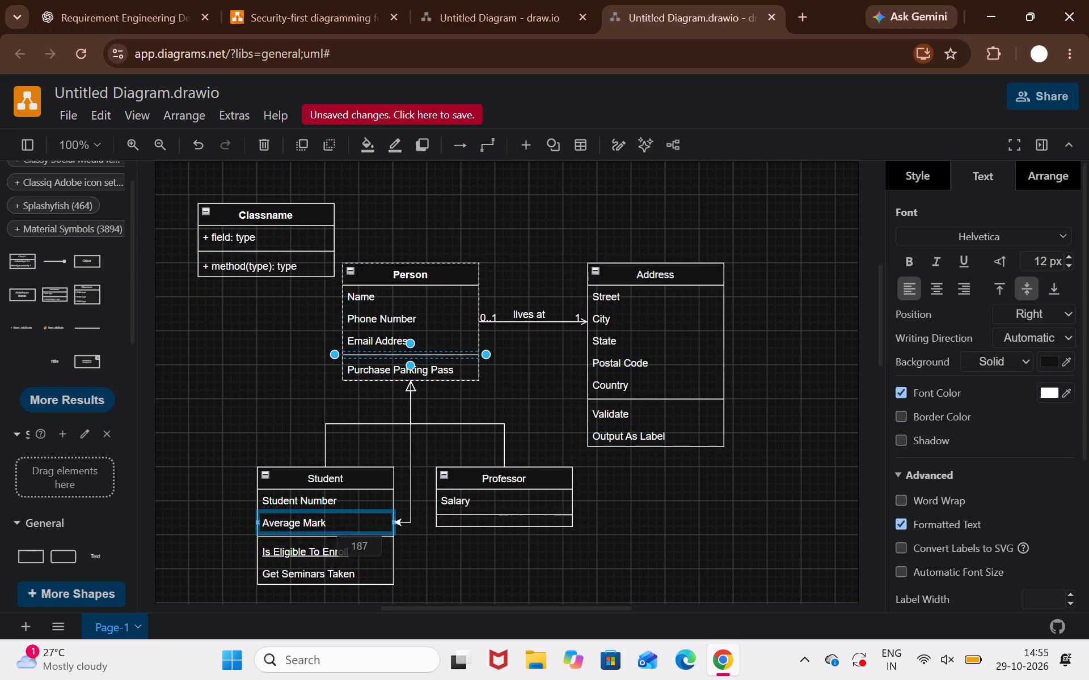
drag(761, 255, 340, 515)
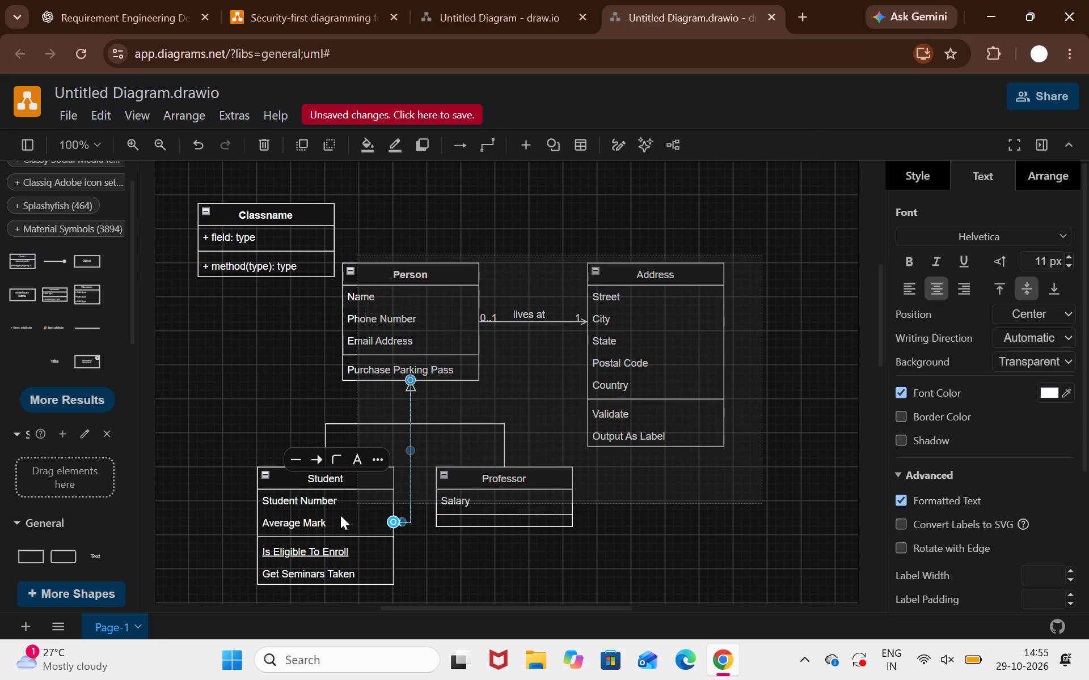
drag(340, 515, 333, 532)
key(BackSpace)
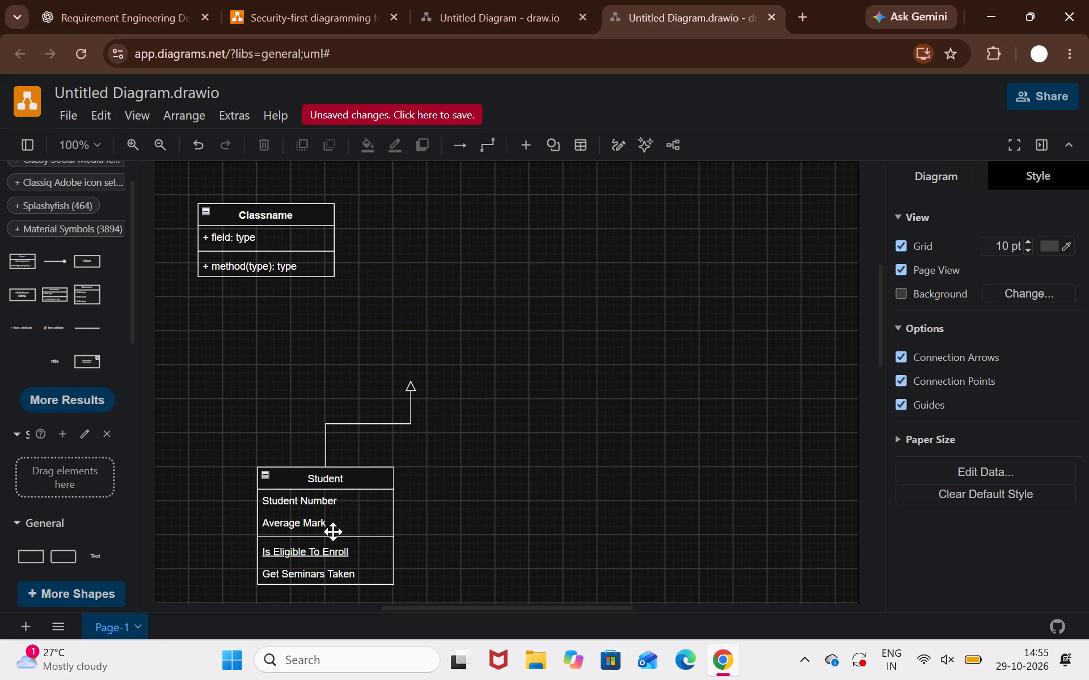
Delete all attribute and method rows of the Student class and its inheritance connector.
drag(440, 471, 239, 549)
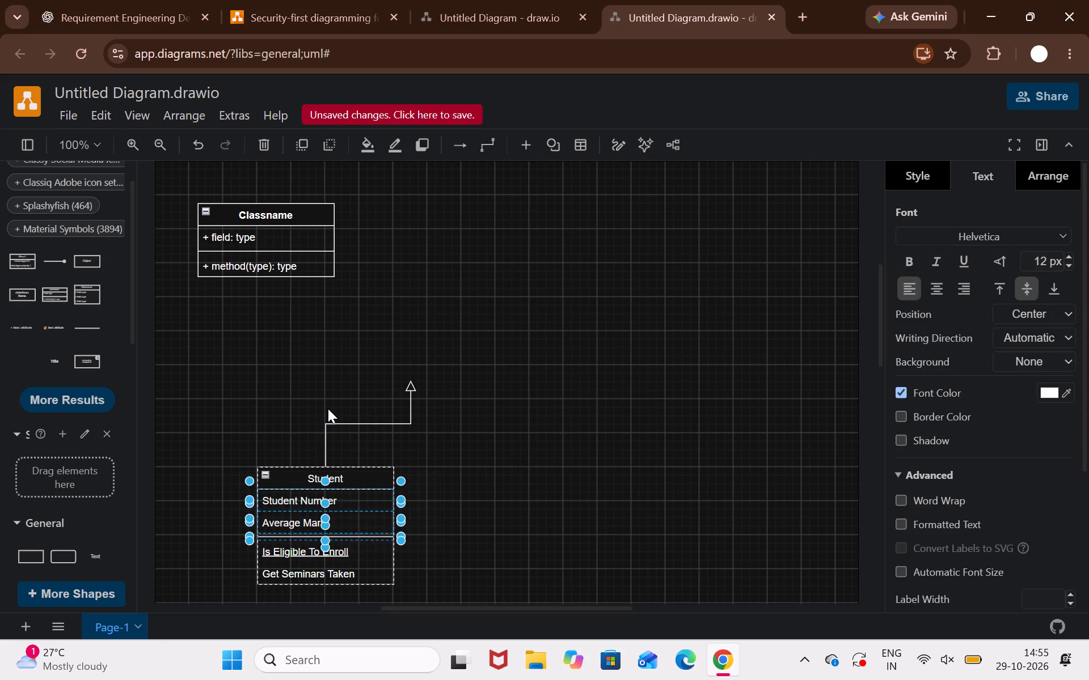
key(BackSpace)
drag(353, 368, 369, 579)
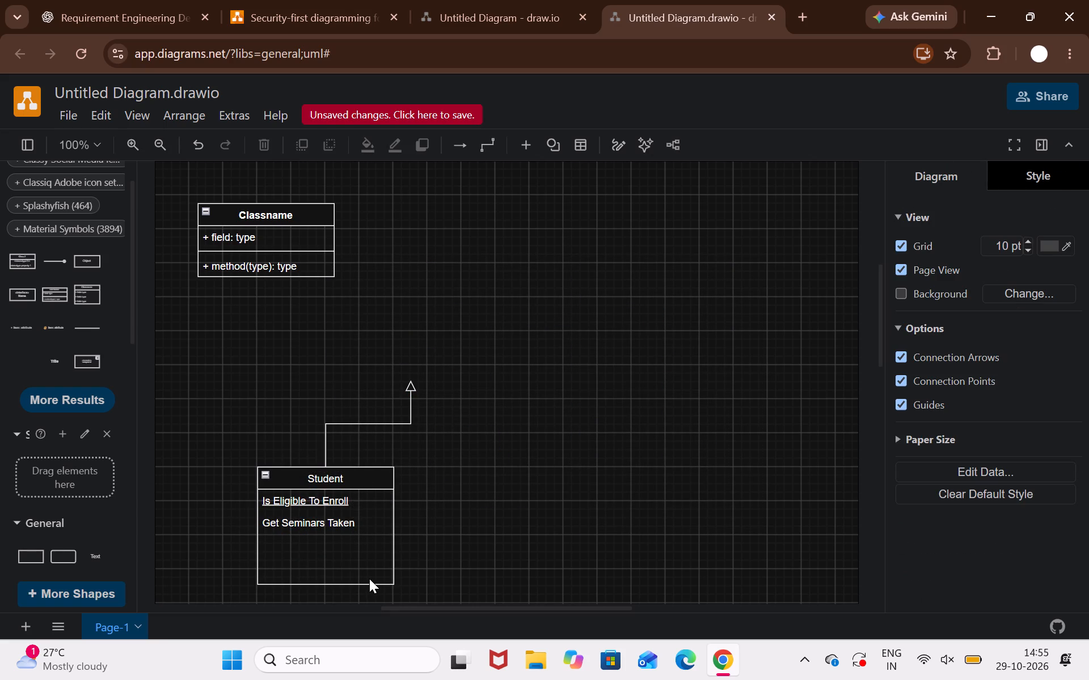
drag(489, 530, 225, 420)
key(BackSpace)
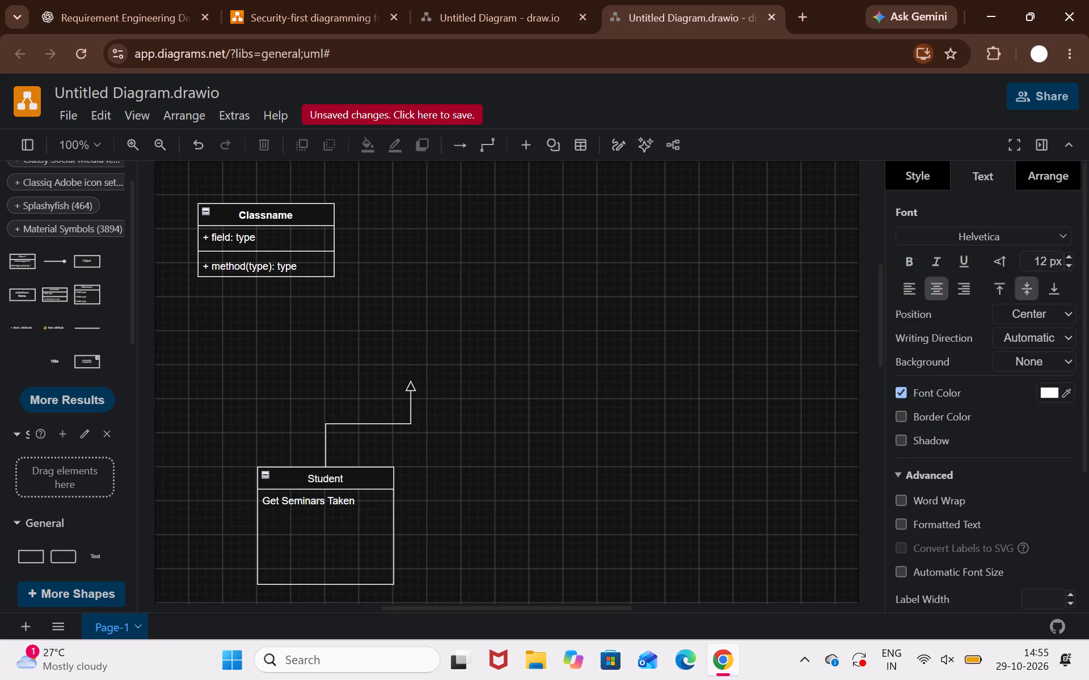
drag(517, 372, 208, 575)
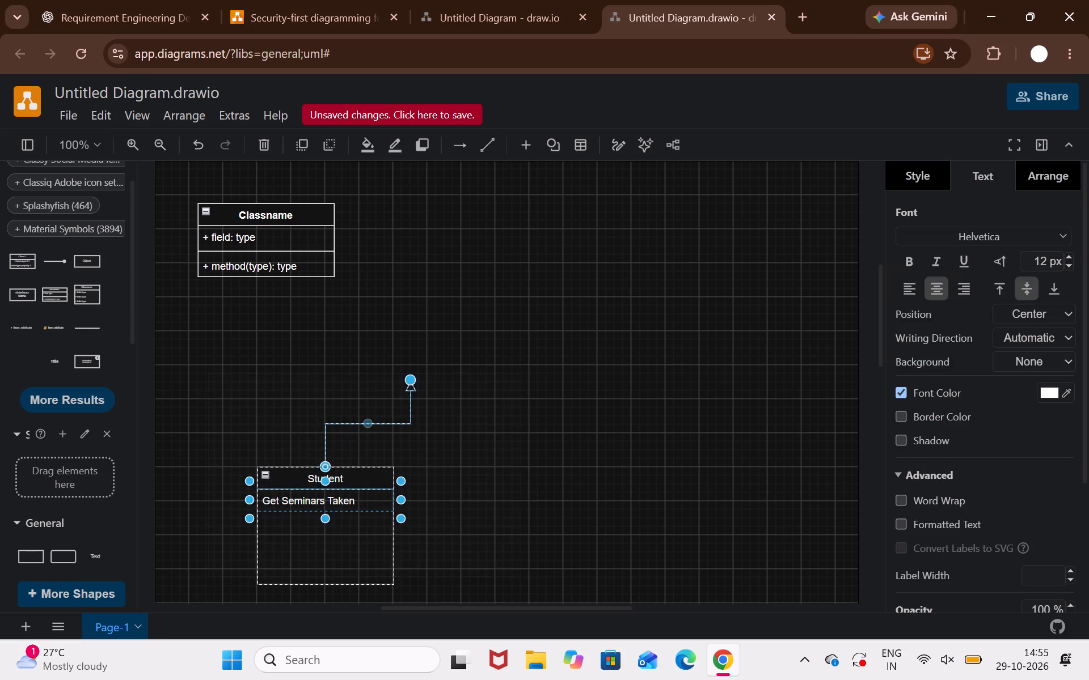
key(BackSpace)
Delete the emptied Student class from the canvas.
drag(355, 426, 334, 618)
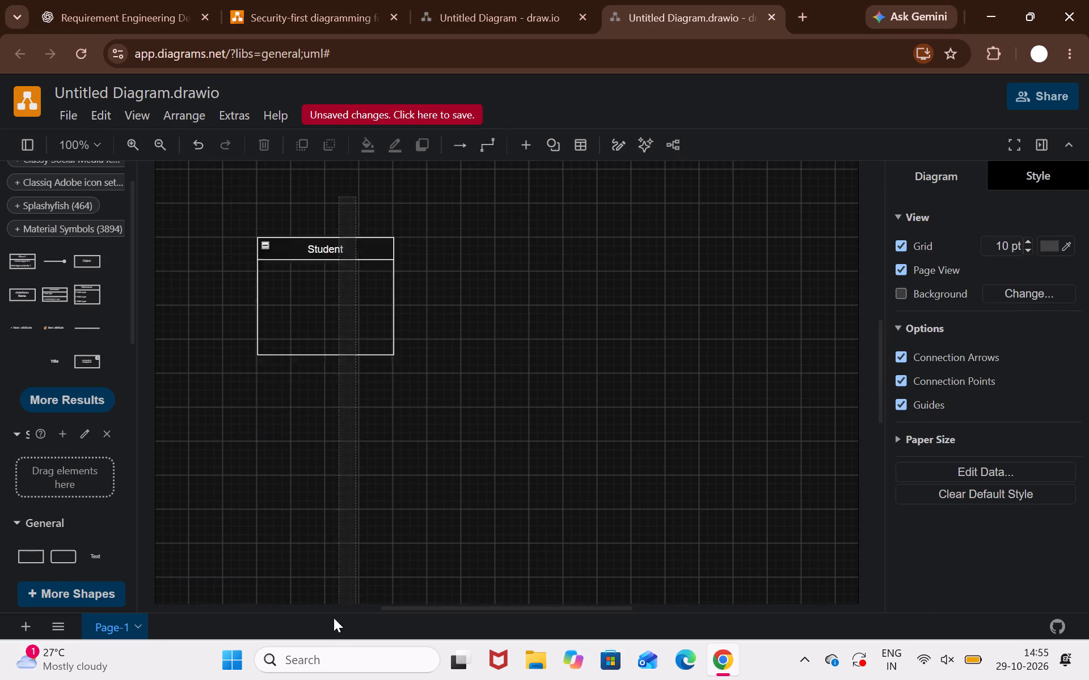
drag(334, 618, 295, 364)
drag(503, 287, 314, 249)
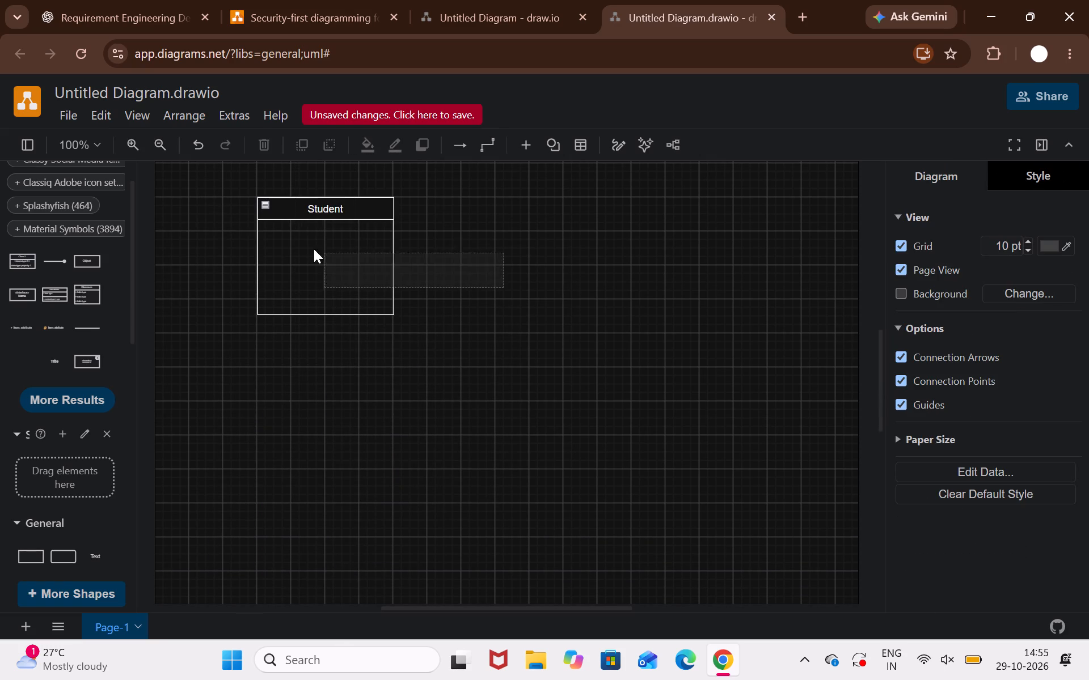
drag(314, 249, 251, 226)
drag(251, 226, 265, 210)
click(265, 210)
key(BackSpace)
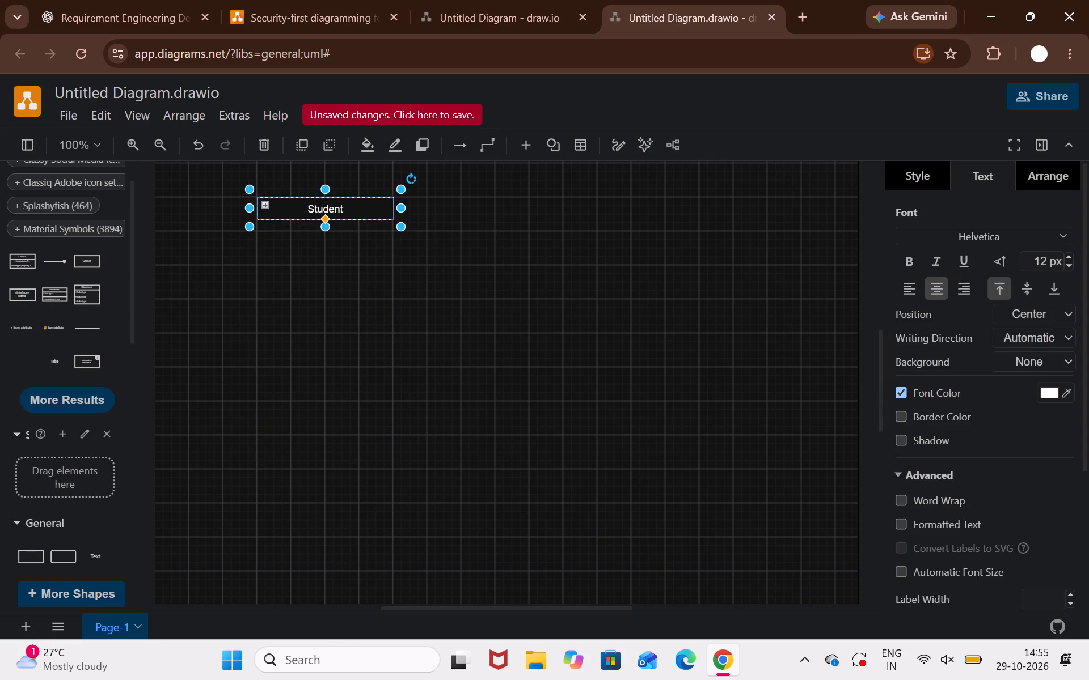
Rename the remaining Classname class as "user".
scroll(302, 215, up, 4)
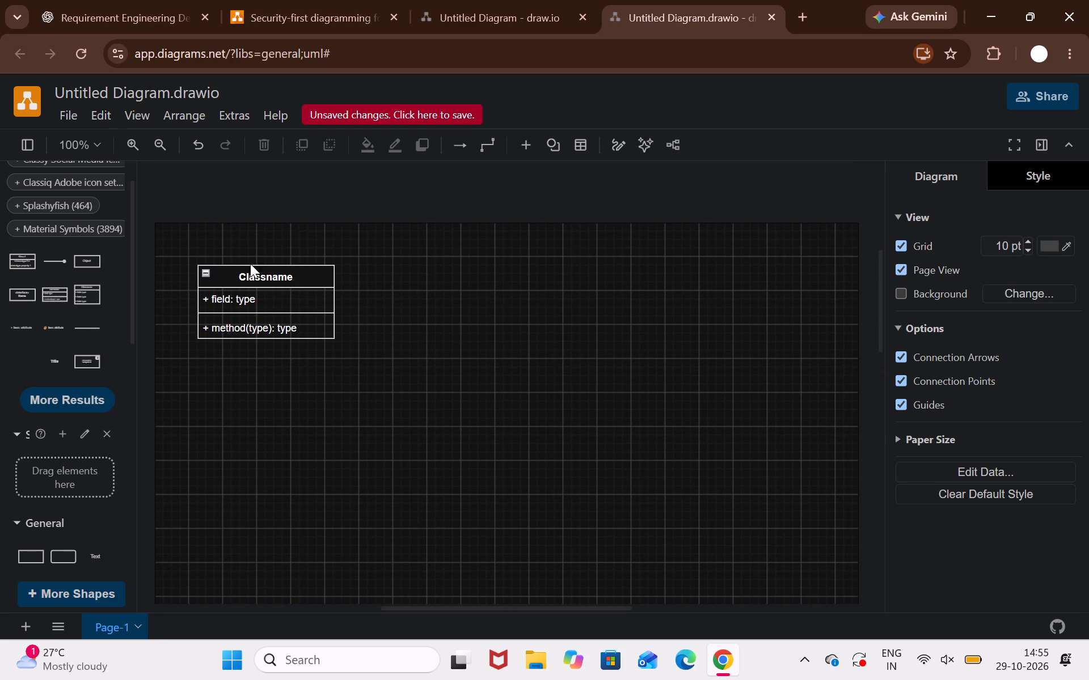
click(297, 277)
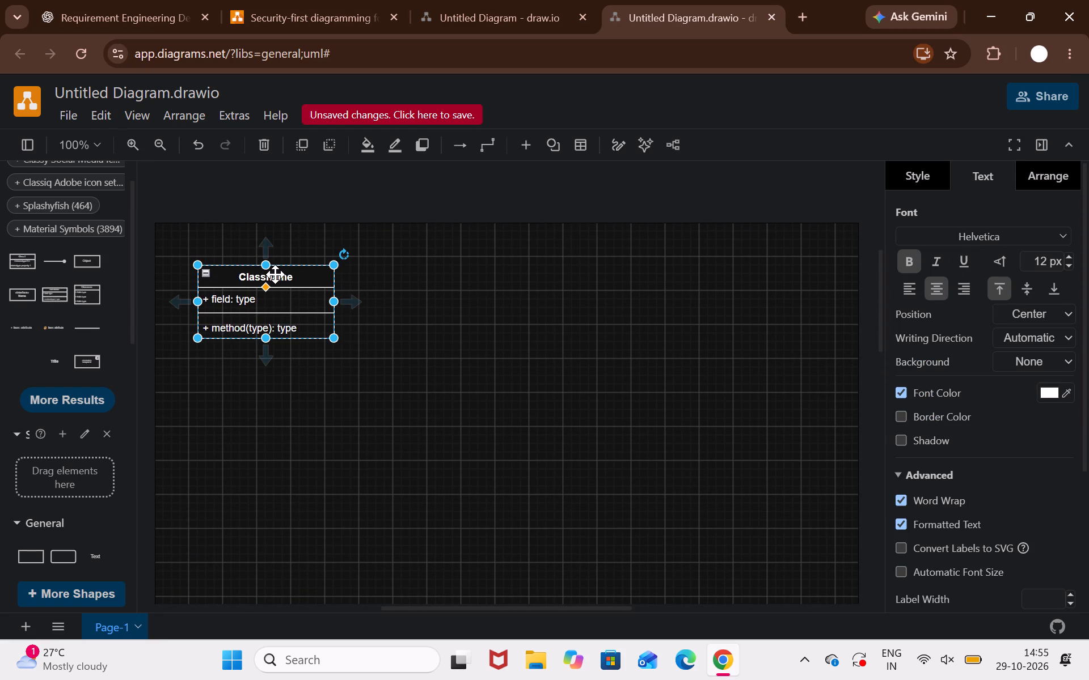
double_click(275, 274)
double_click(275, 274)
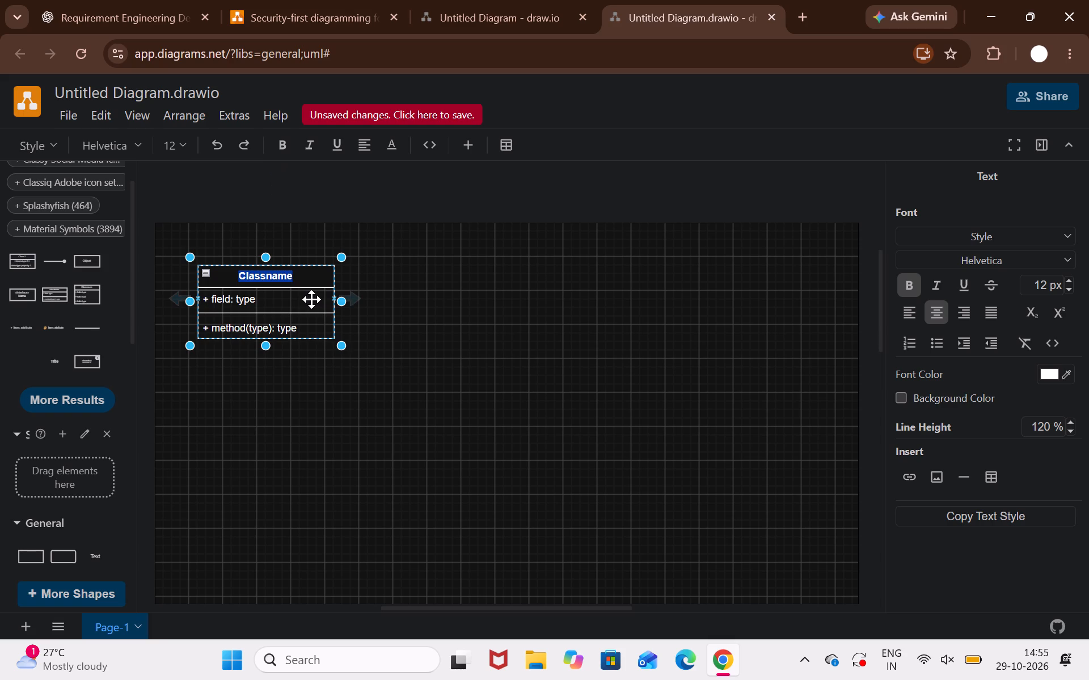
key(u)
text(ser)
click(223, 300)
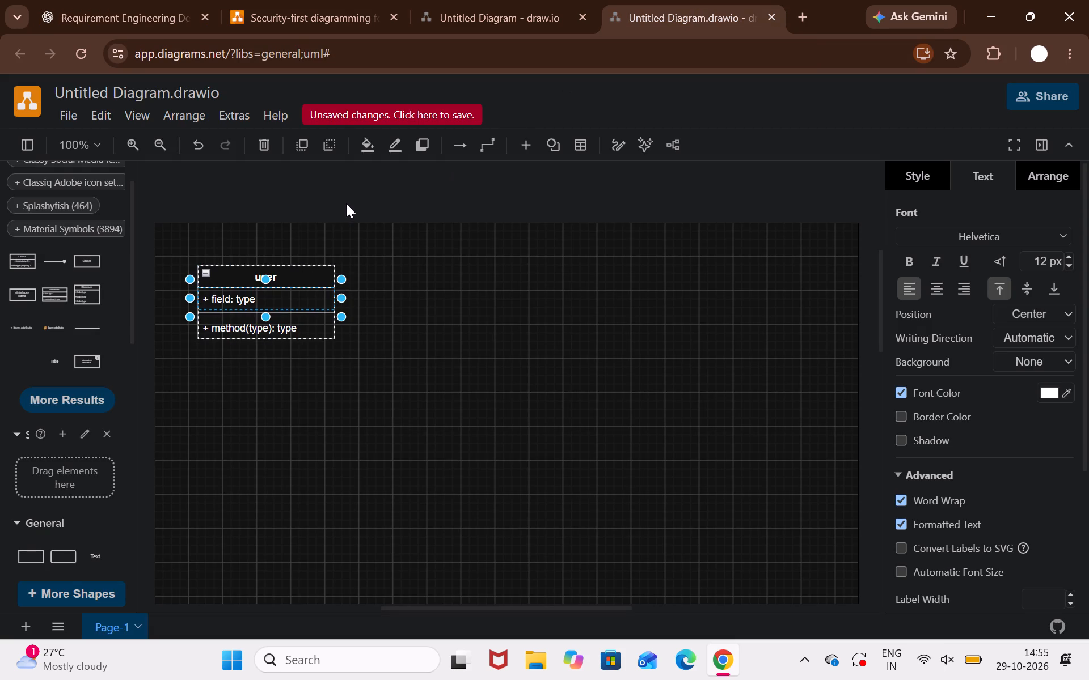
text(Stude)
text(nt)
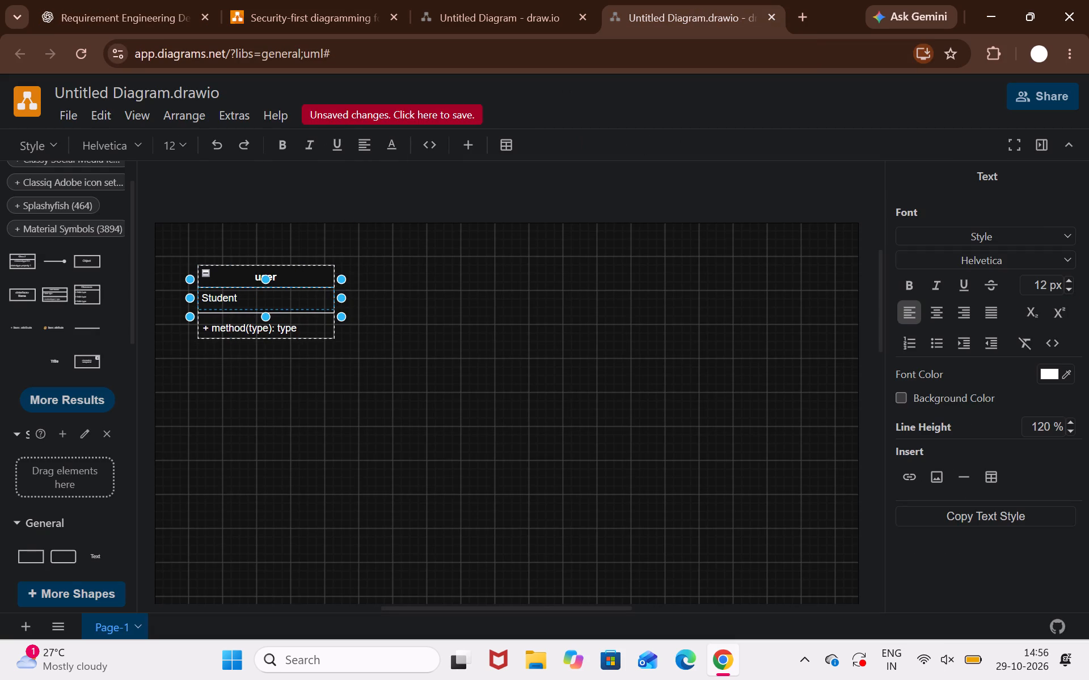
key(s)
key(Left)
key(Left)
key(Left)
key(Left)
key(Left)
key(Left)
key(Left)
key(Left)
key(shift+underscore)
key(BackSpace)
key(minus)
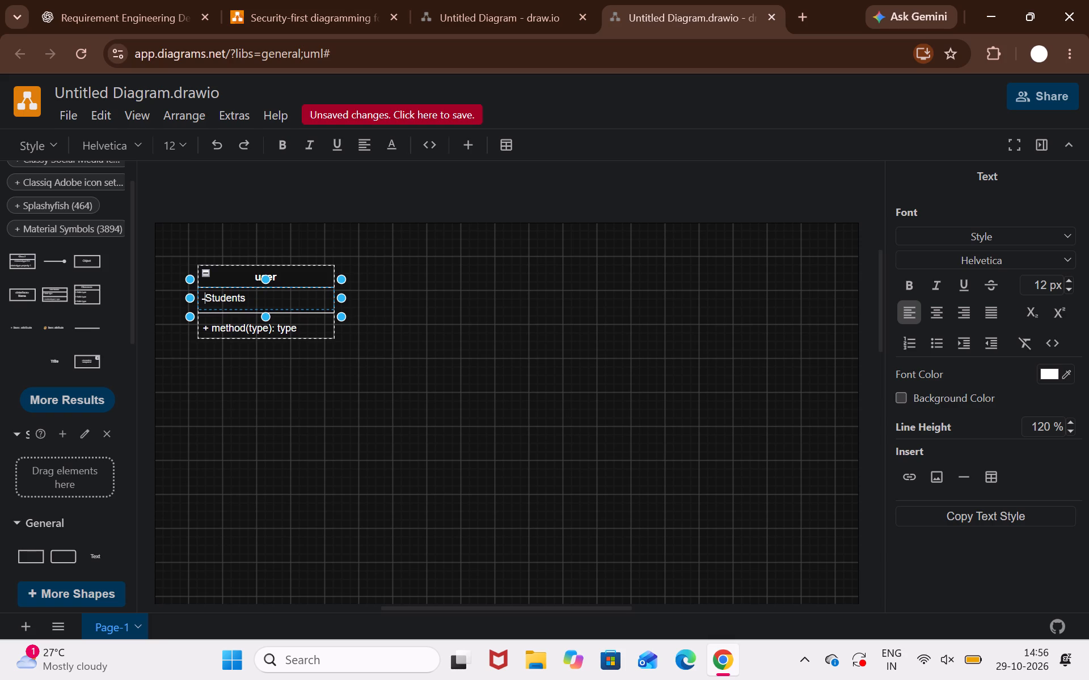
key(Right)
key(Right)
key(Right)
key(Right)
key(Right)
key(Right)
key(Right)
key(Right)
Add a second attribute line "-faculty" below "-Students" in the user class, checking the ChatGPT image again on the way.
key(Return)
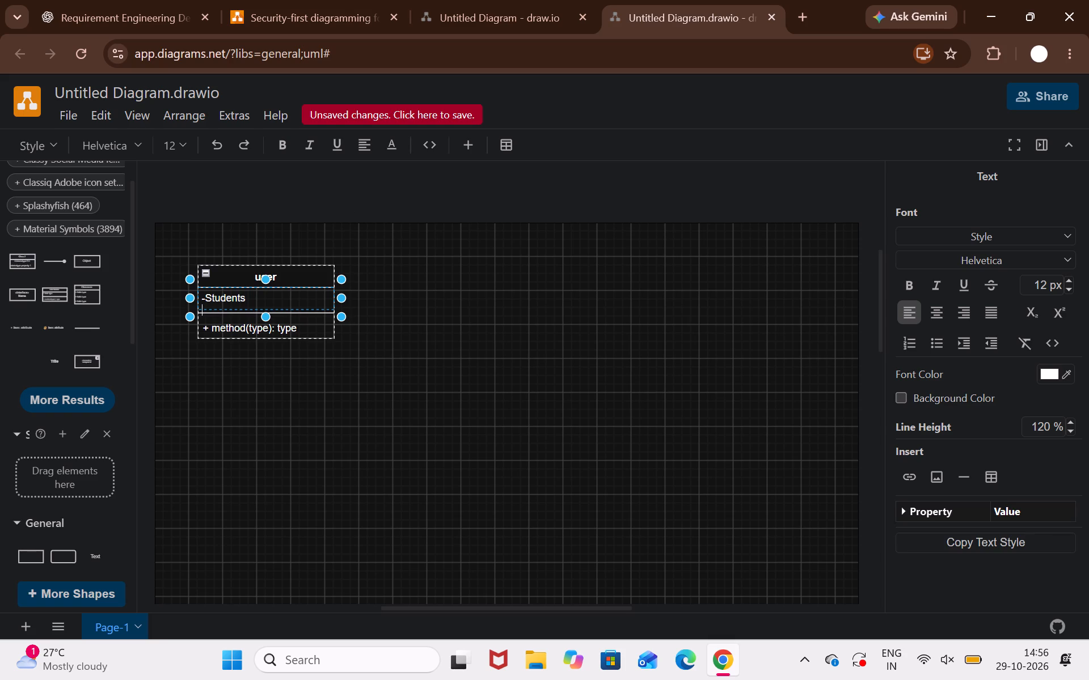
key(minus)
click(74, 0)
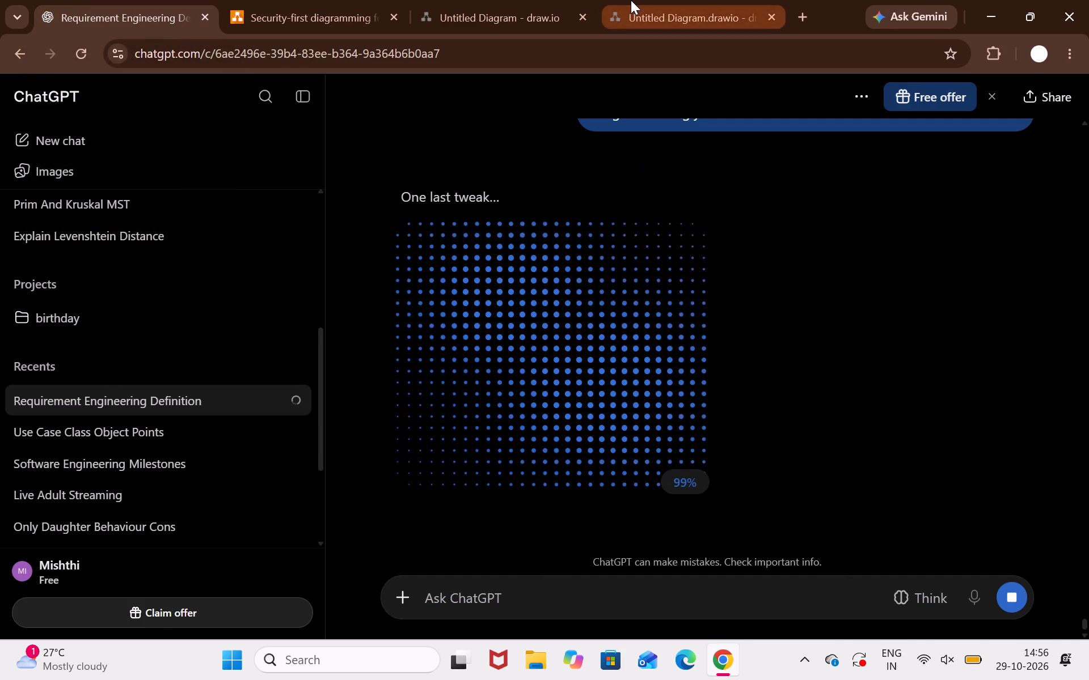
click(631, 0)
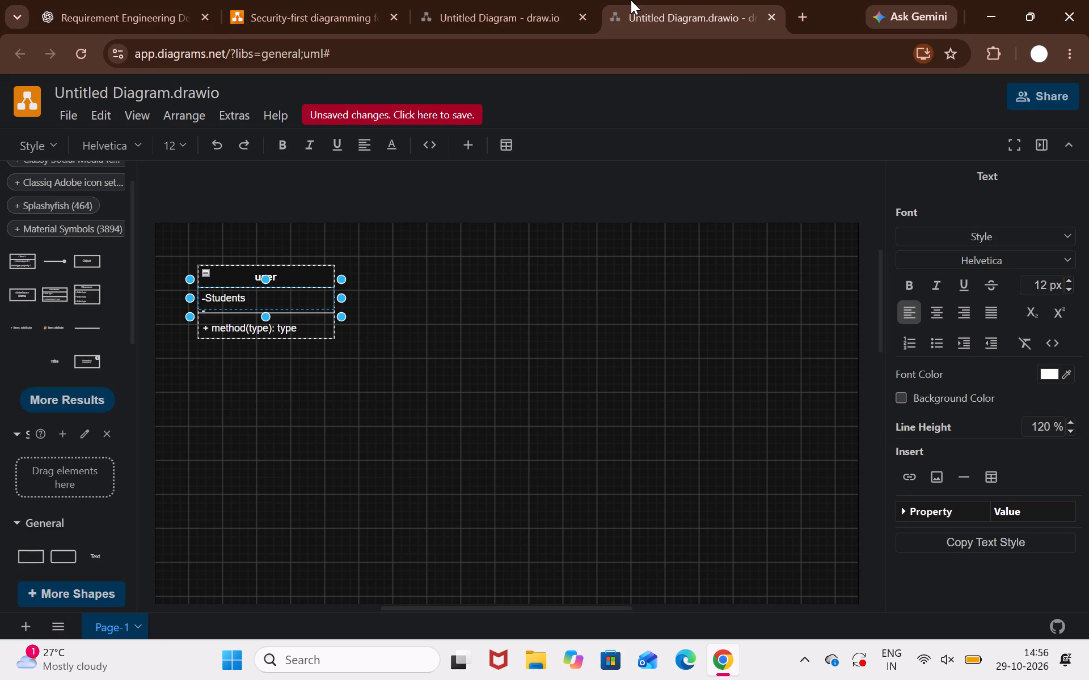
text(fa)
text(culty)
Replace the user class's placeholder method with "+ StudentDetails()".
click(266, 335)
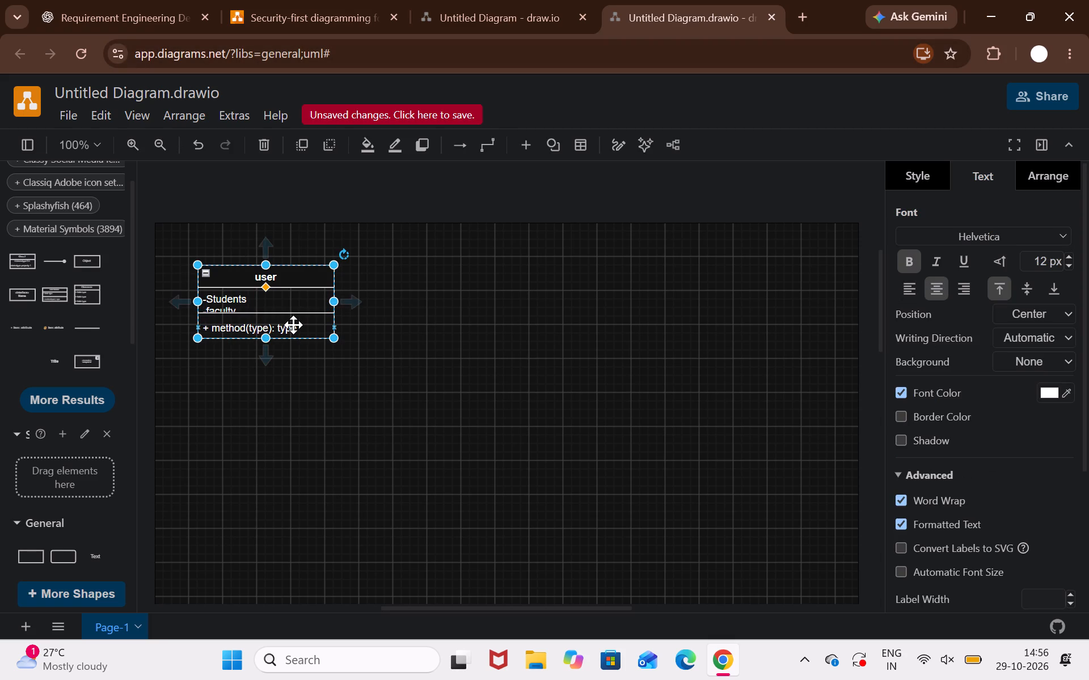
click(293, 325)
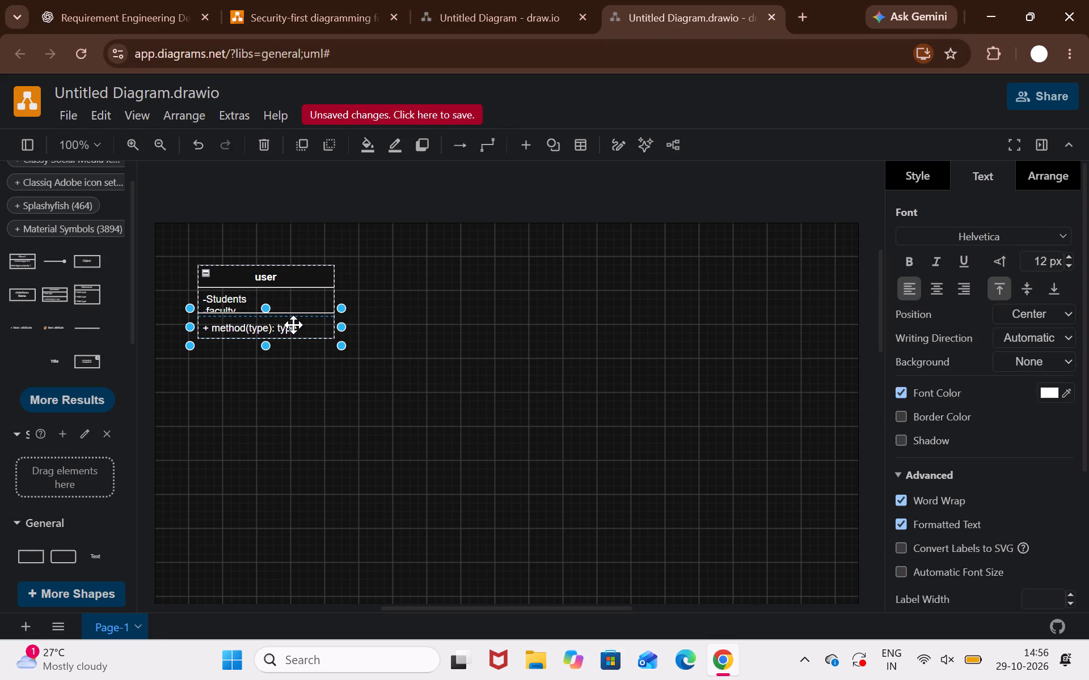
key(shift+plus)
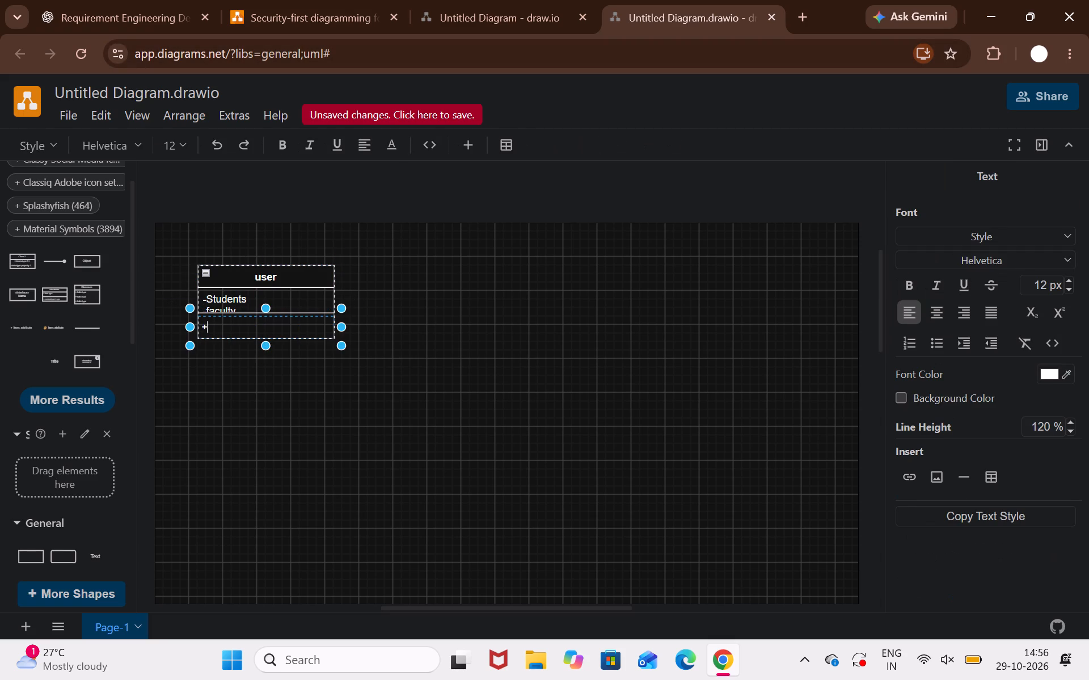
key(space)
text(Student)
text(Details)
text(())
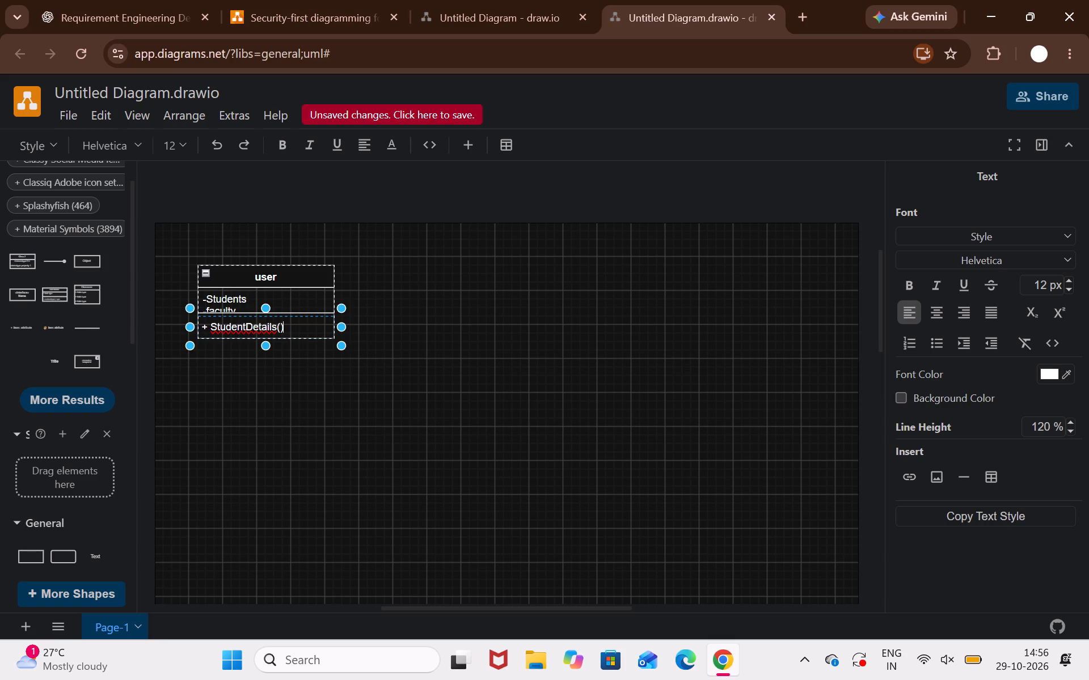
Add a second method line "+ FacultyDetails()" below "+ StudentDetails()" in the user class.
key(Return)
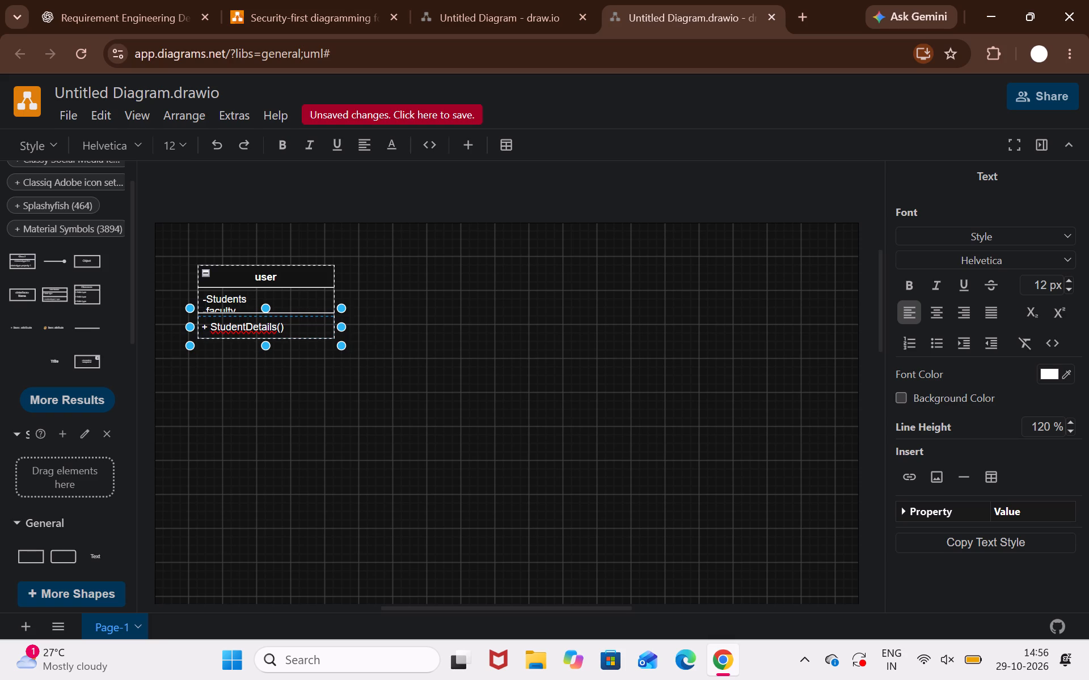
click(264, 343)
double_click(263, 345)
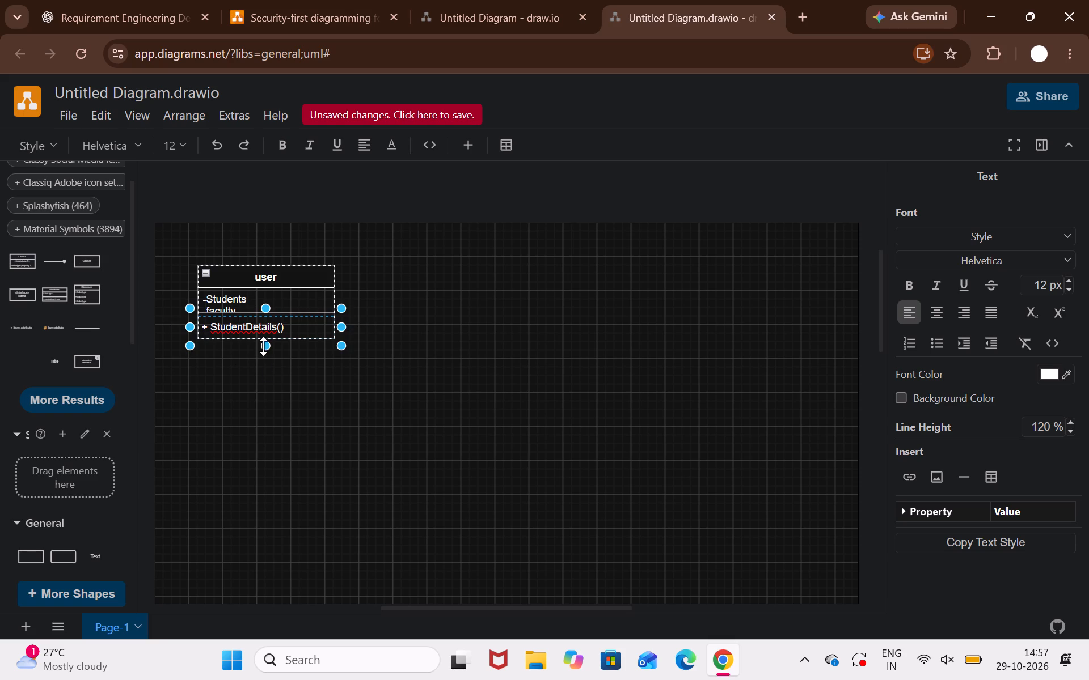
click(263, 345)
key(shift+plus)
key(space)
text(FacultyDeta)
text(ils)
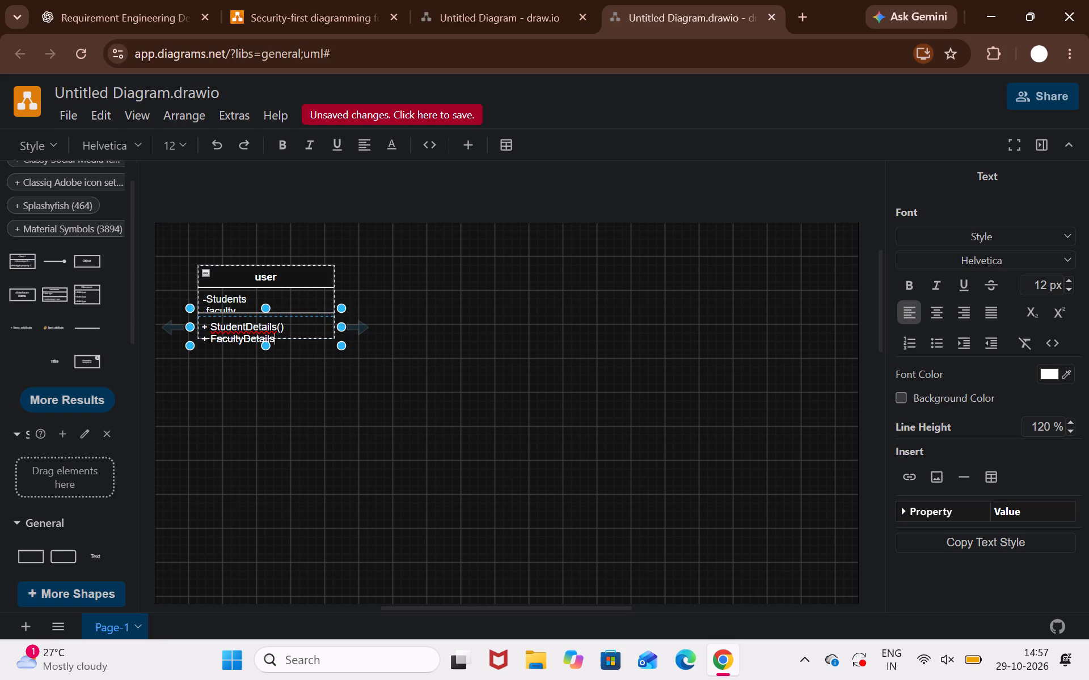
text(())
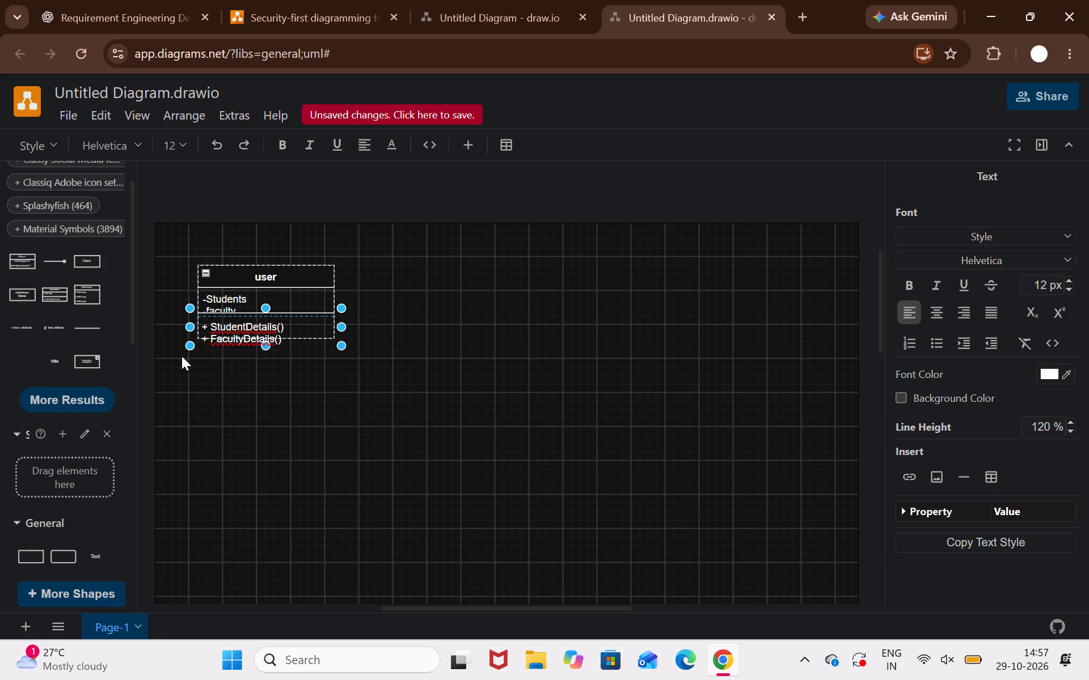
click(218, 377)
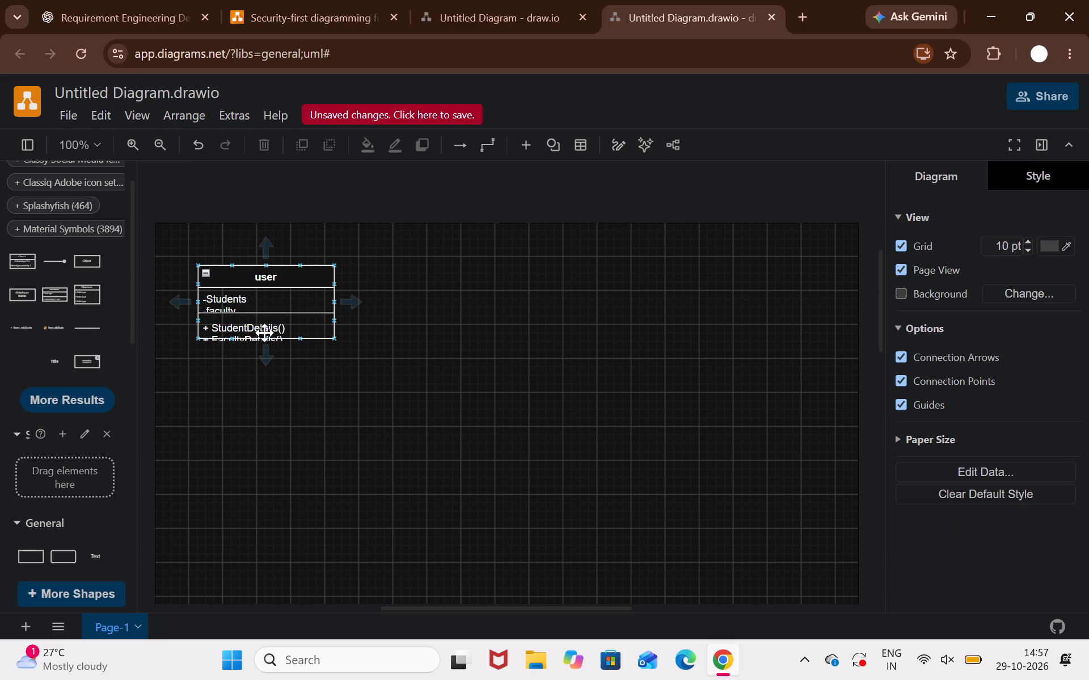
Extend the user class's method compartment downward to fit both method lines.
click(265, 338)
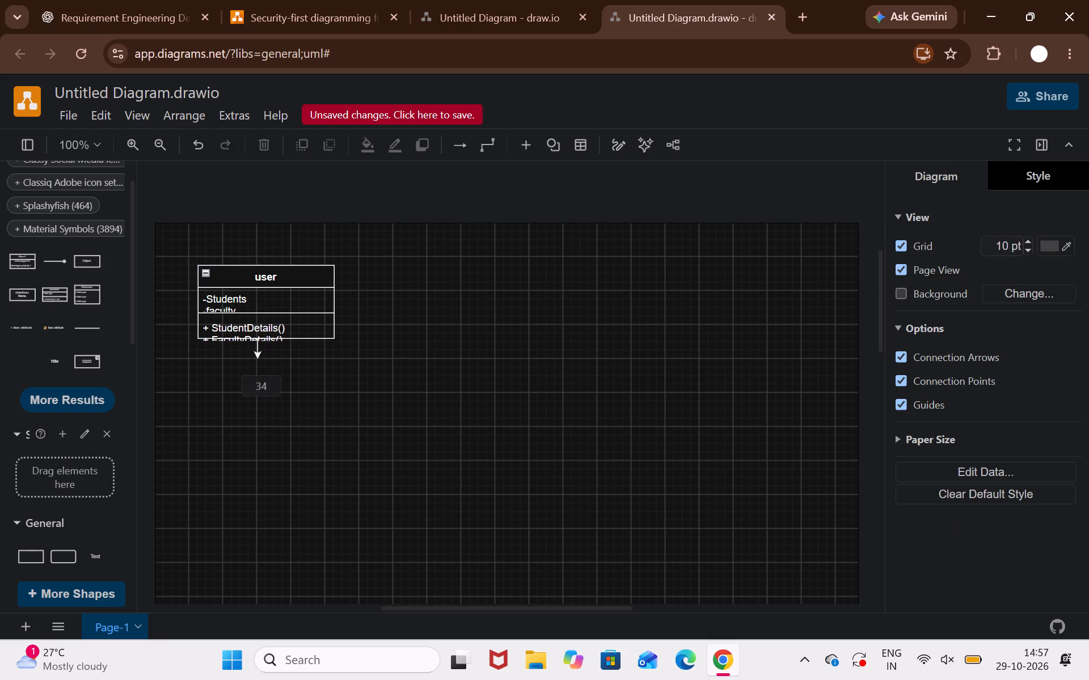
click(304, 338)
click(324, 329)
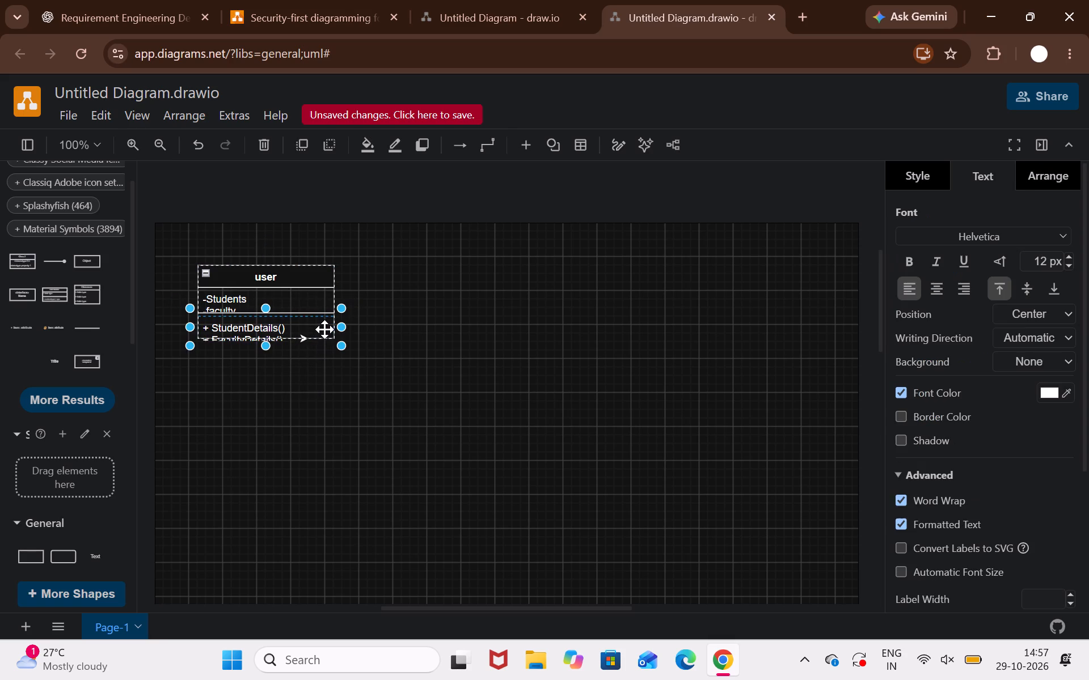
drag(265, 347, 261, 360)
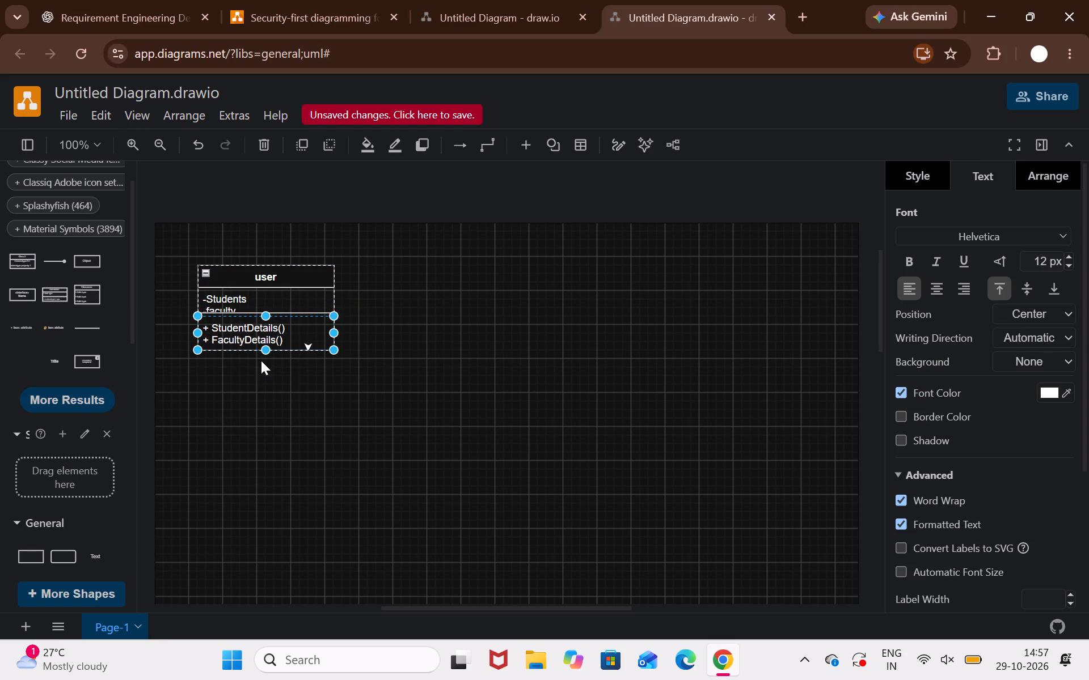
click(255, 393)
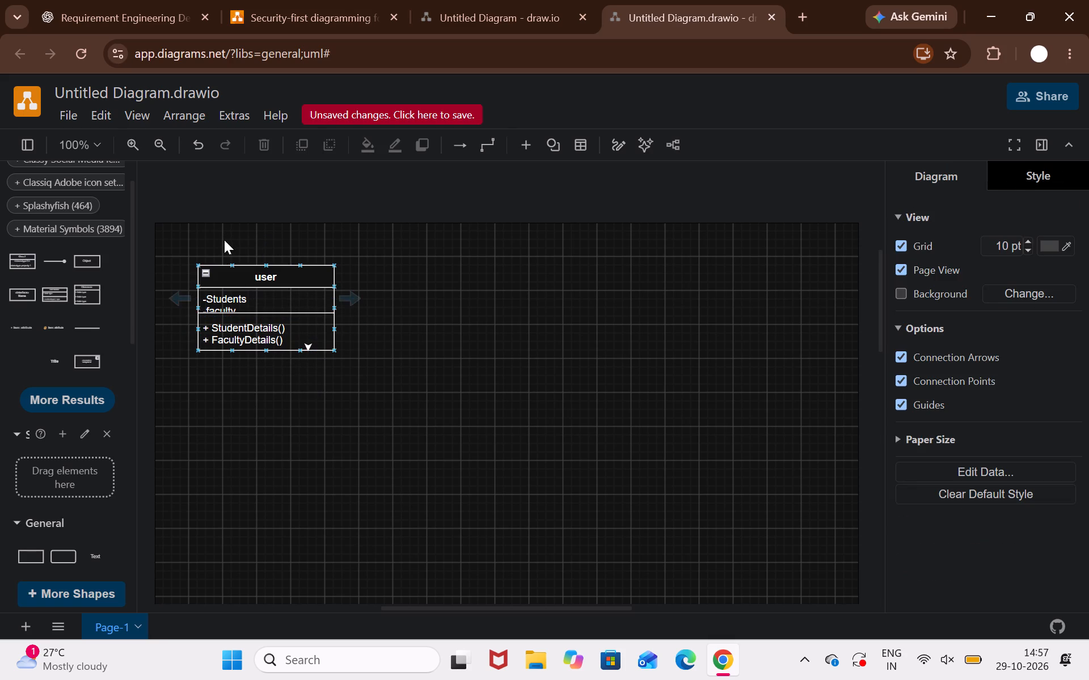
click(247, 312)
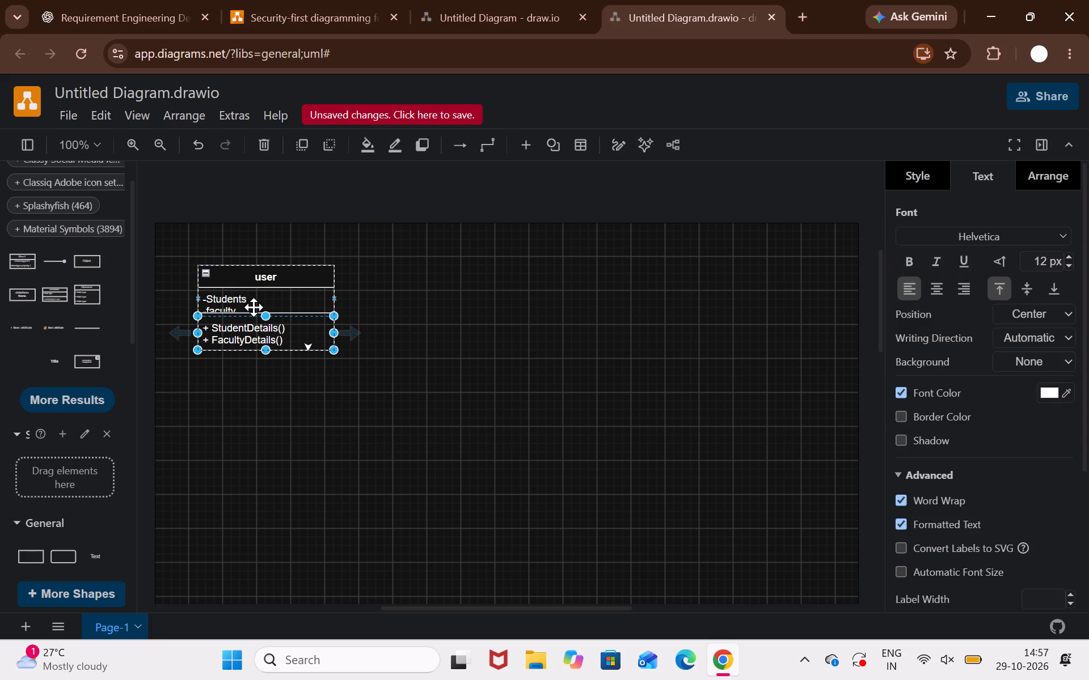
click(254, 307)
drag(264, 317, 264, 329)
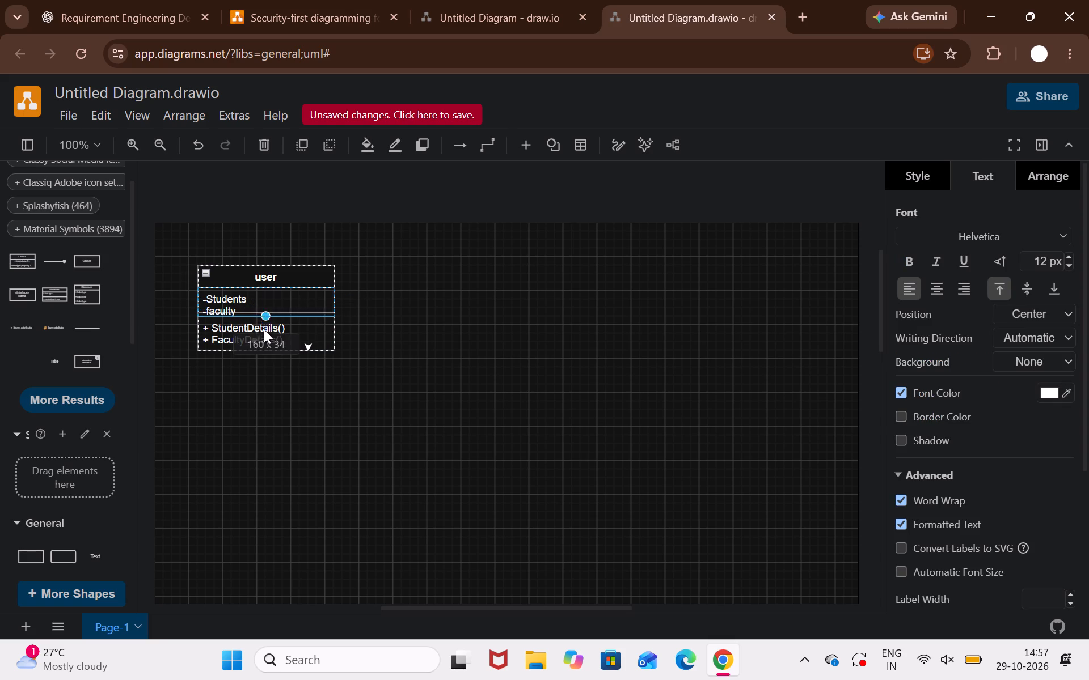
drag(264, 329, 264, 330)
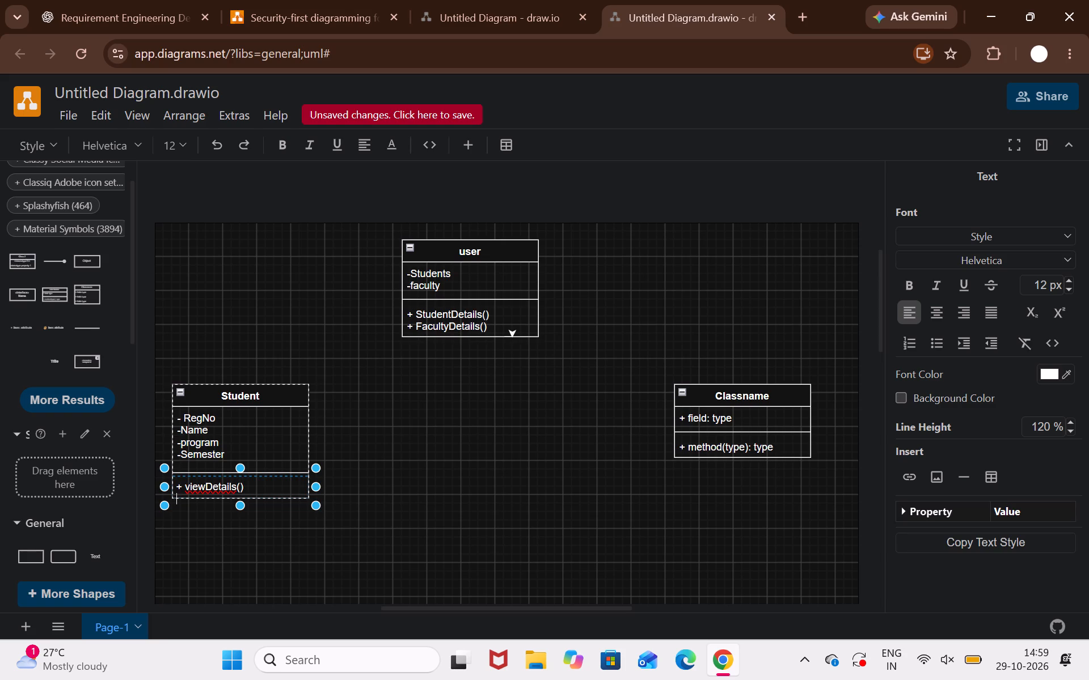
Add a second method line, "+ veiw section()", to the Student class.
key(shift+plus)
key(space)
text(veiw section)
text(())
key(Return)
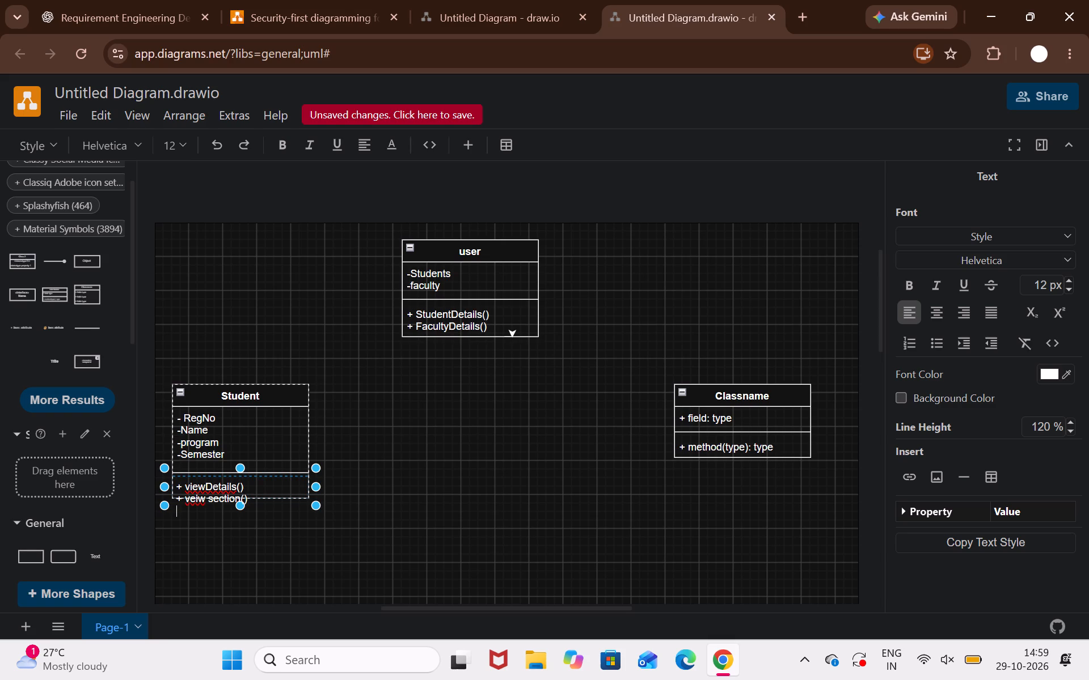
Add a third method line, "+ viewtimetablw", to the Student class.
key(shift+plus)
key(space)
text(vi)
text(ew timet)
key(BackSpace)
key(space)
text(t)
key(BackSpace)
key(BackSpace)
key(BackSpace)
key(BackSpace)
key(BackSpace)
key(BackSpace)
key(BackSpace)
text(timetab)
text(lw)
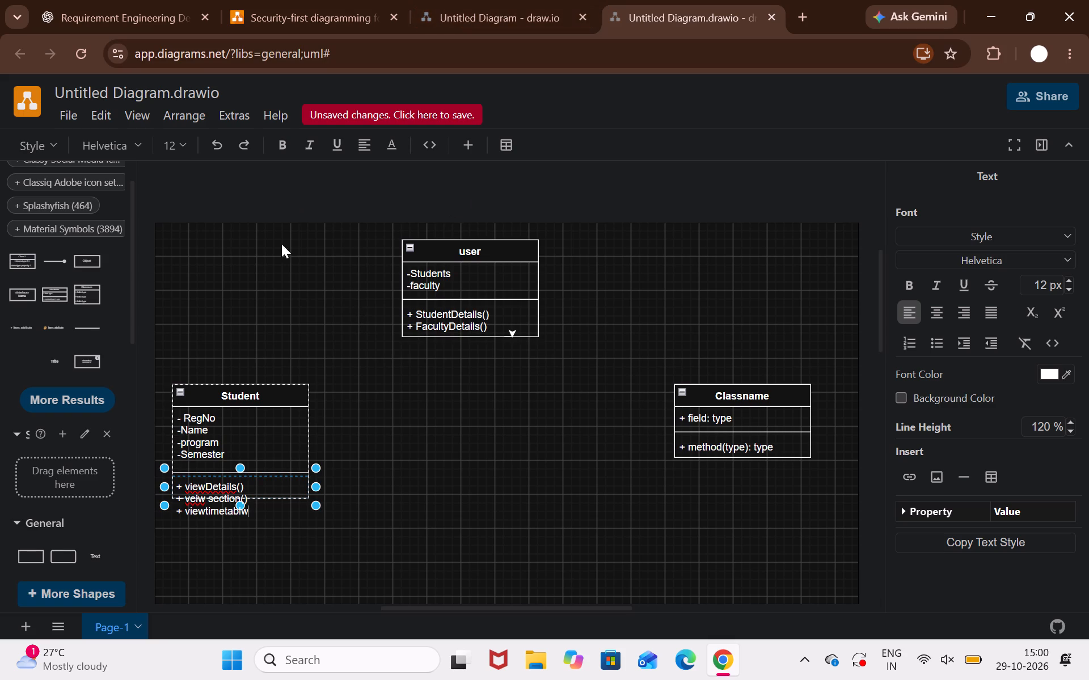
Remove the space in the Student class's second method so it reads "+ veiwsection()", and finish editing the text.
click(210, 501)
key(BackSpace)
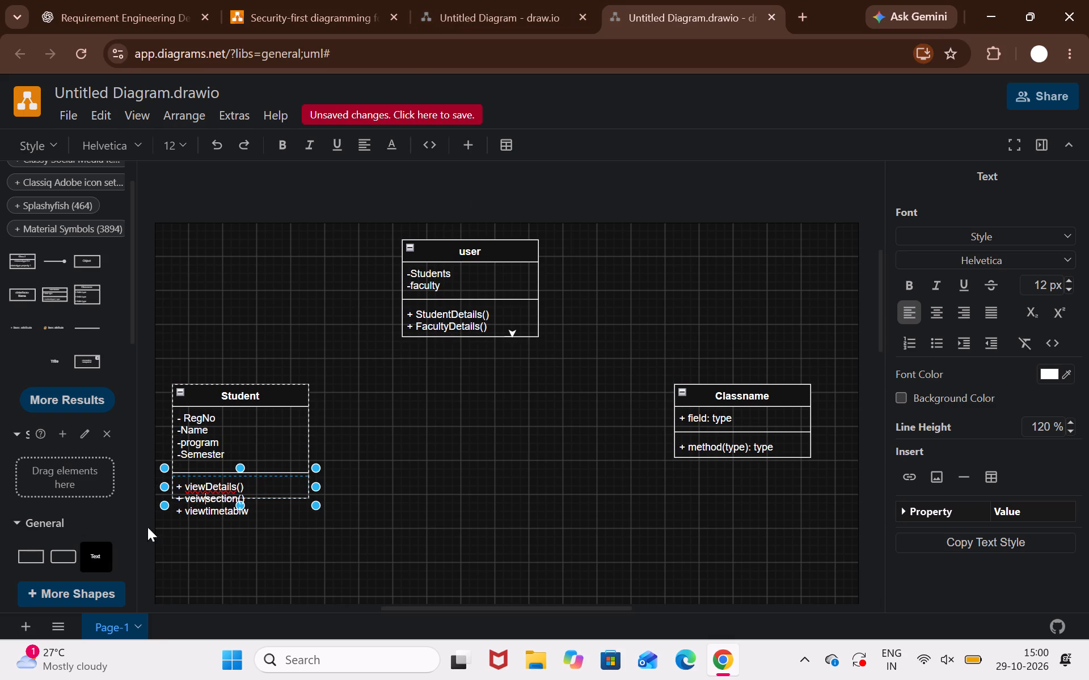
click(259, 504)
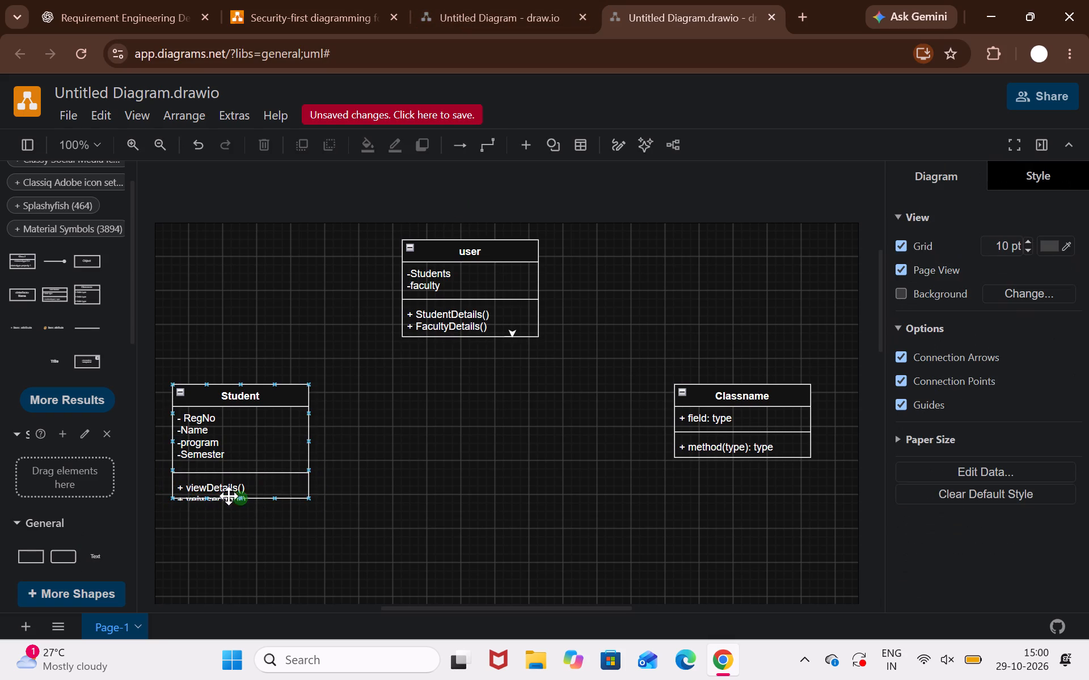
Enlarge the Student class's method compartment downward to fit all three method lines.
click(245, 496)
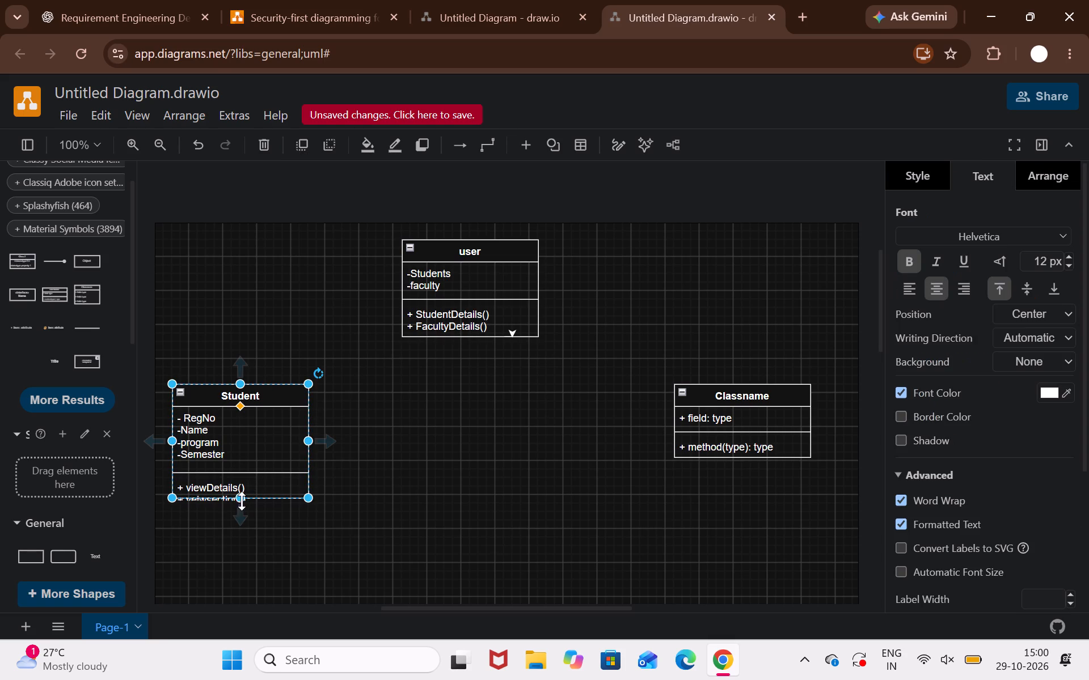
drag(239, 499, 231, 526)
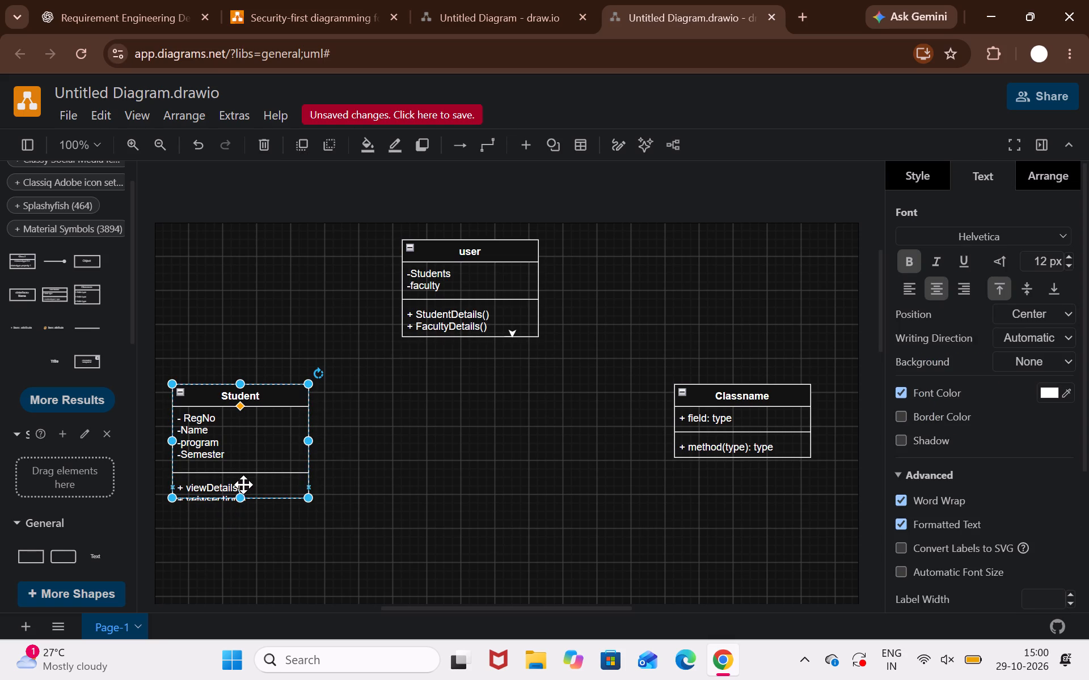
drag(239, 500, 235, 528)
click(240, 491)
click(263, 486)
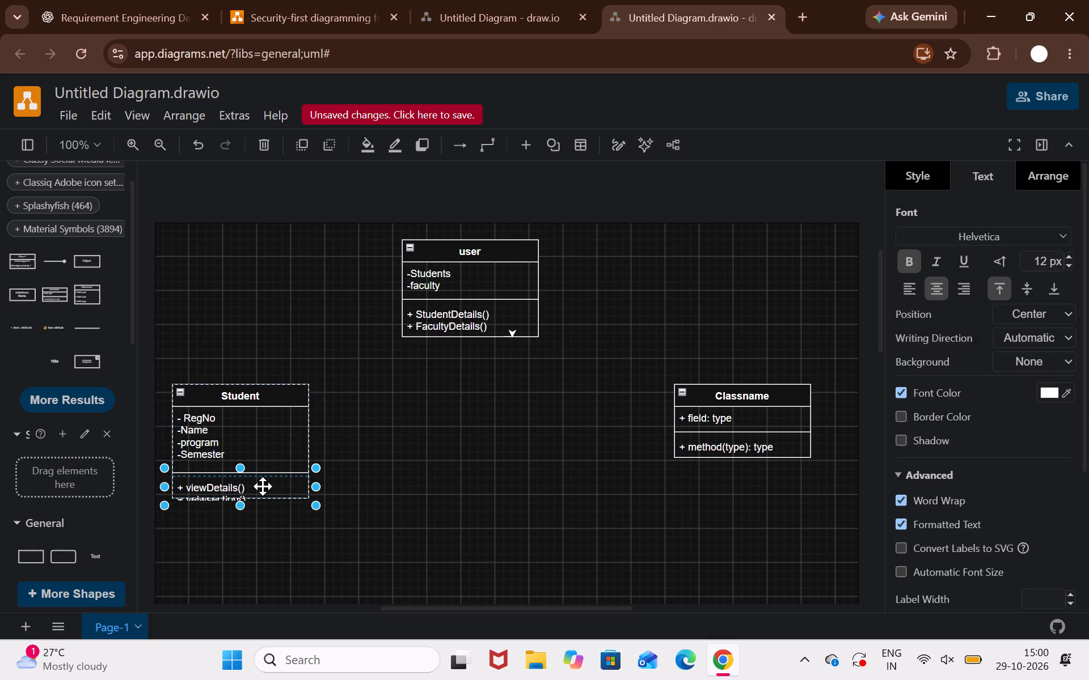
drag(239, 506, 231, 530)
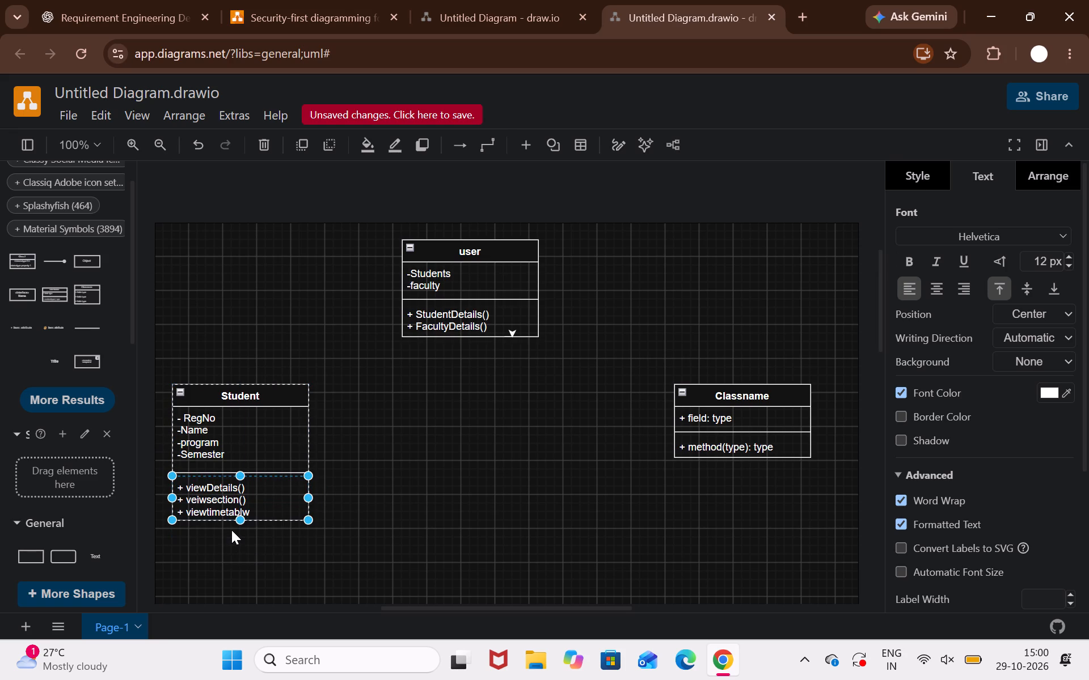
Replace the Student class's method text with "+viewdwtils()" and, on a second line, "+viewcourse()".
click(257, 511)
click(241, 507)
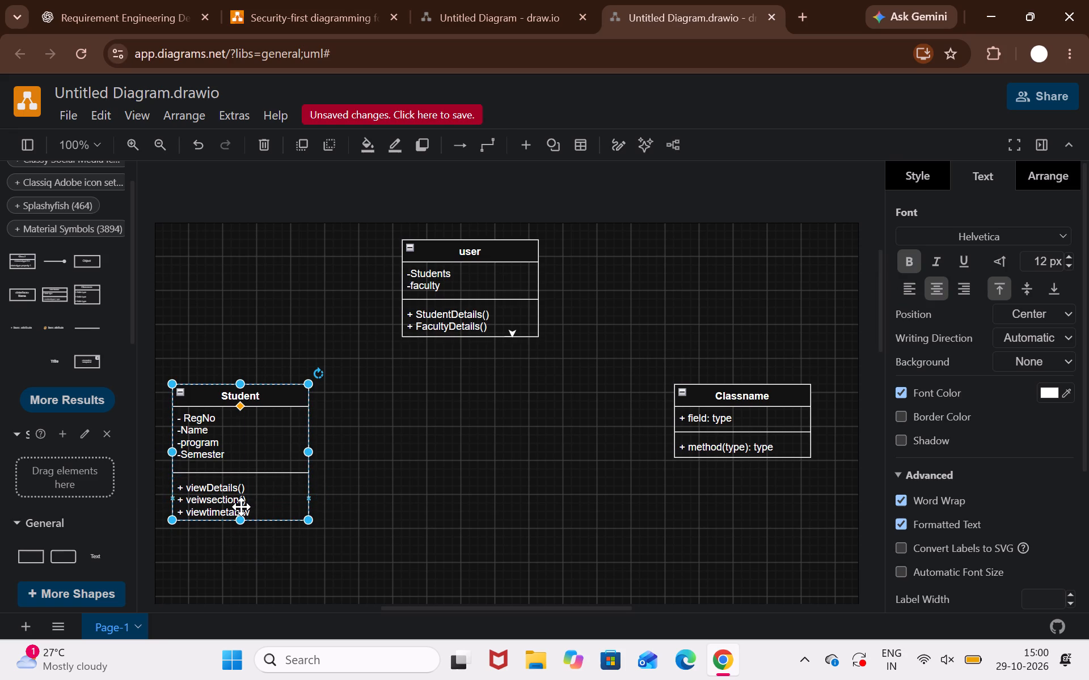
key(Down)
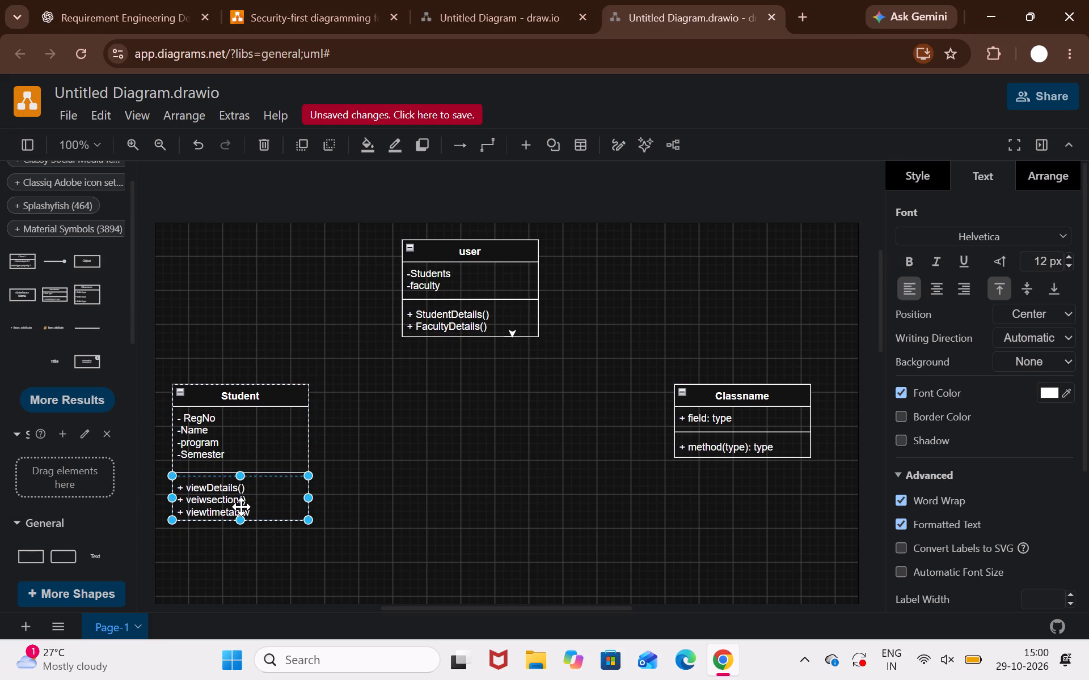
click(254, 515)
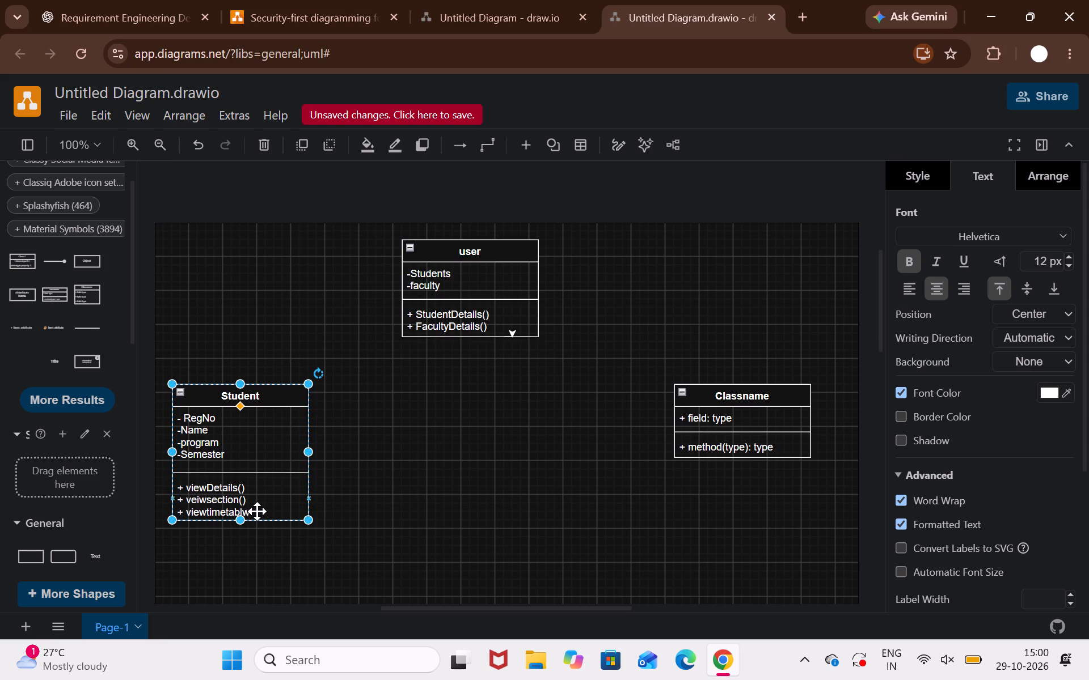
double_click(257, 511)
key(space)
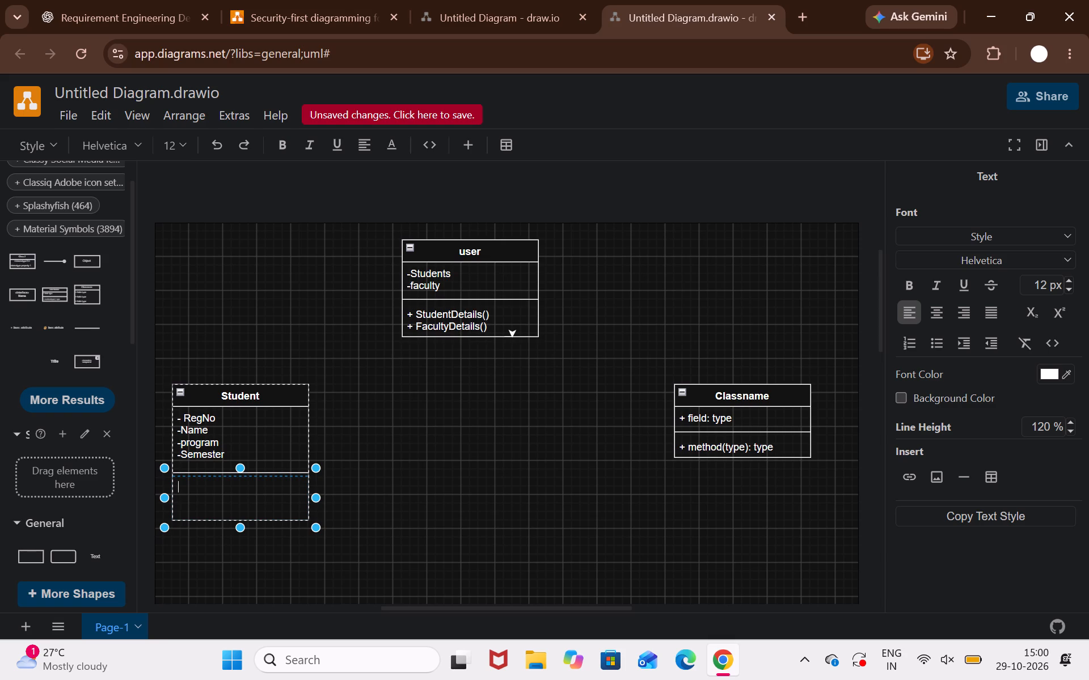
key(shift+plus)
text(viewdwtils())
key(Return)
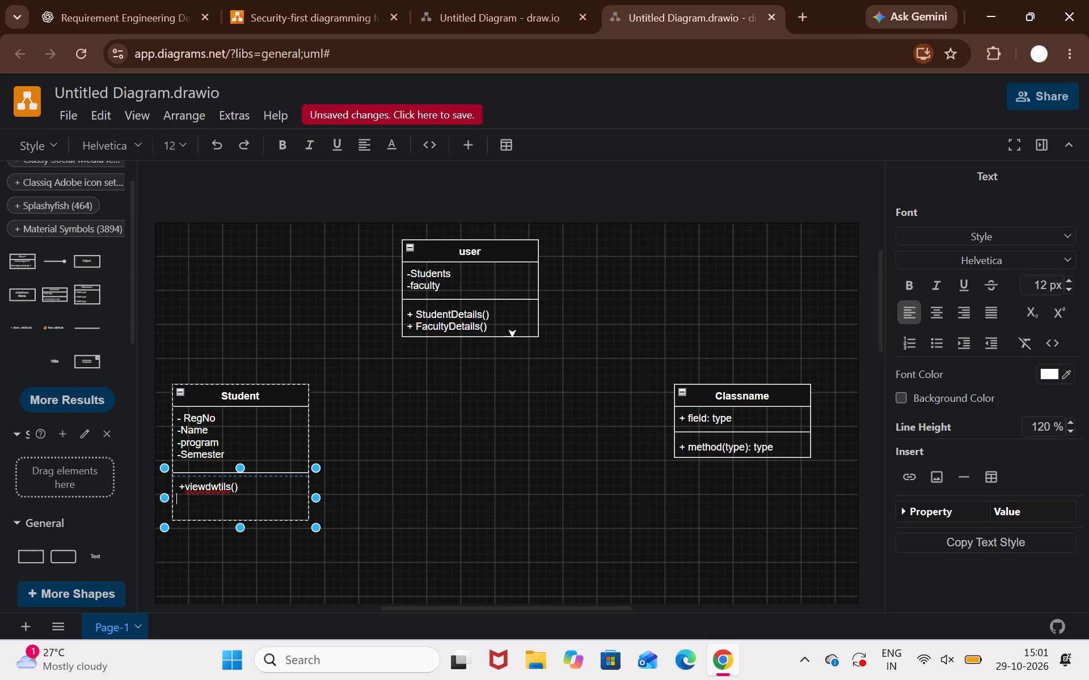
text(+view)
text(course)
text(())
key(Return)
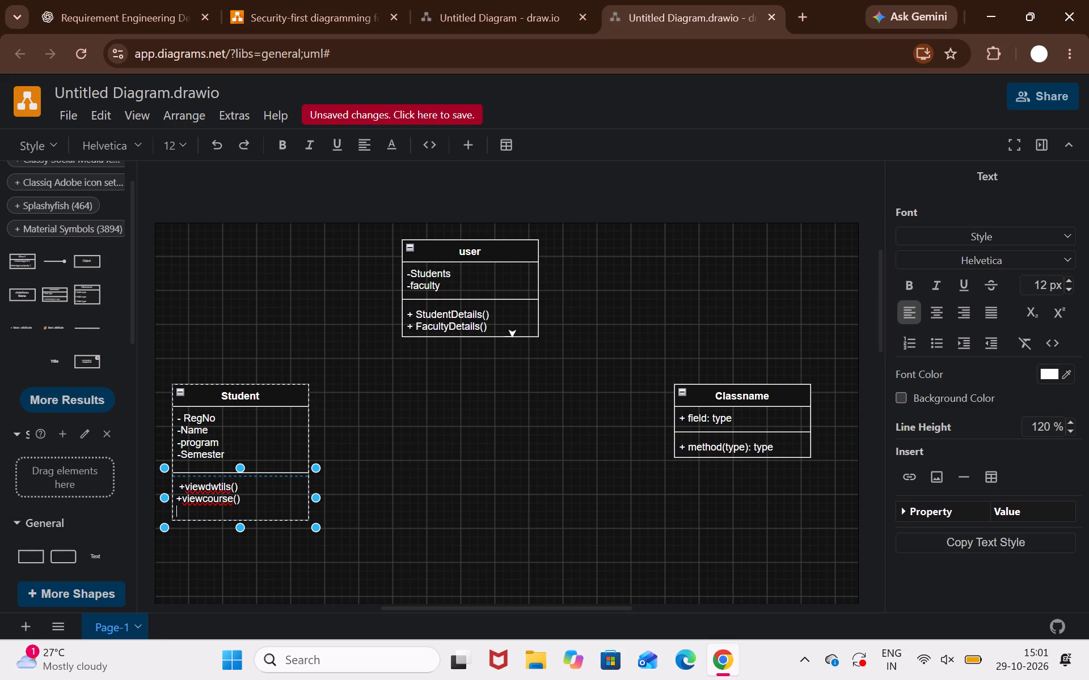
Add "+viewsection()", "+viewtimetable()" and "+viewgrades()" as further method lines in the Student class and finish editing the text.
key(shift+plus)
text(viewsection)
text(())
key(Return)
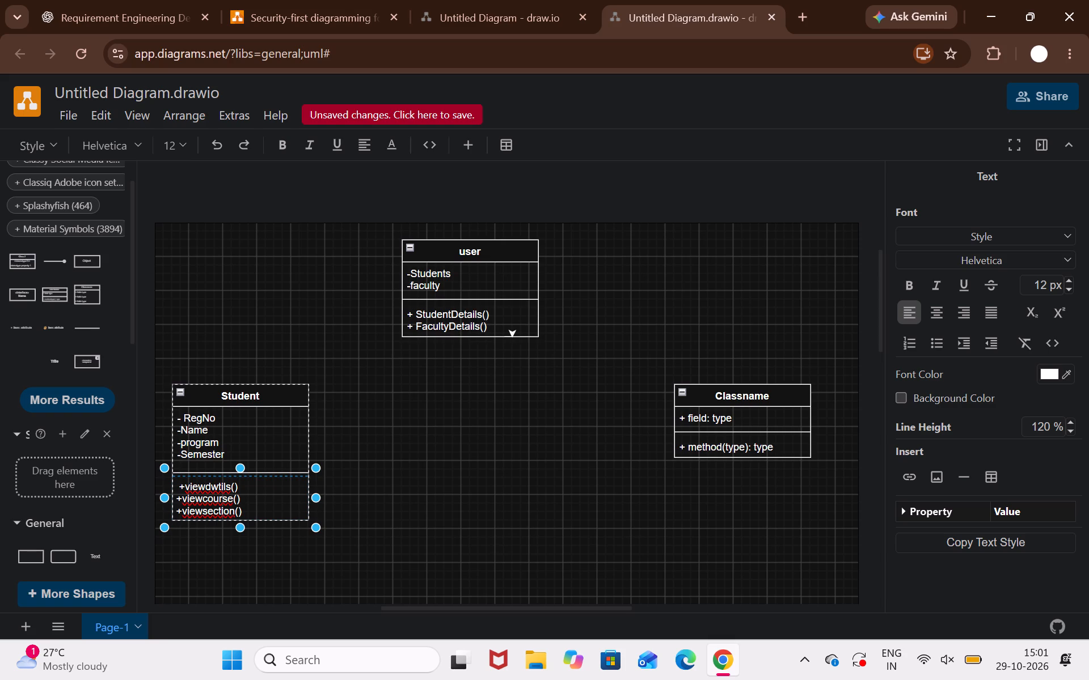
key(shift+plus)
text(viewtime)
text(table)
text(())
key(Return)
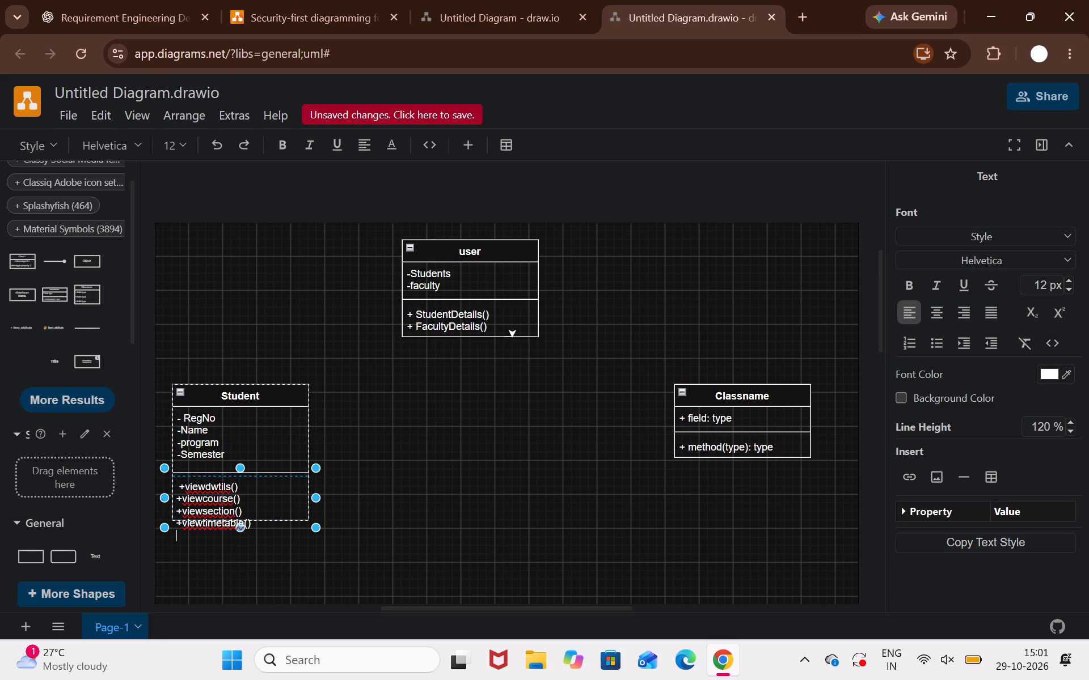
key(shift+plus)
text(view)
text(grades)
text(())
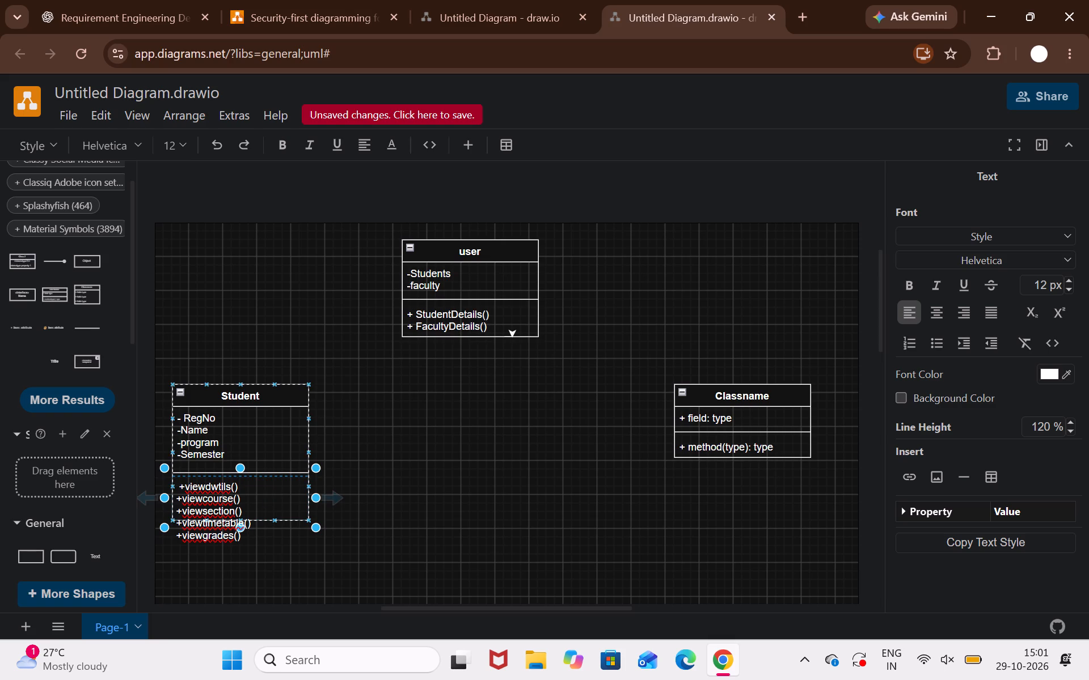
click(285, 504)
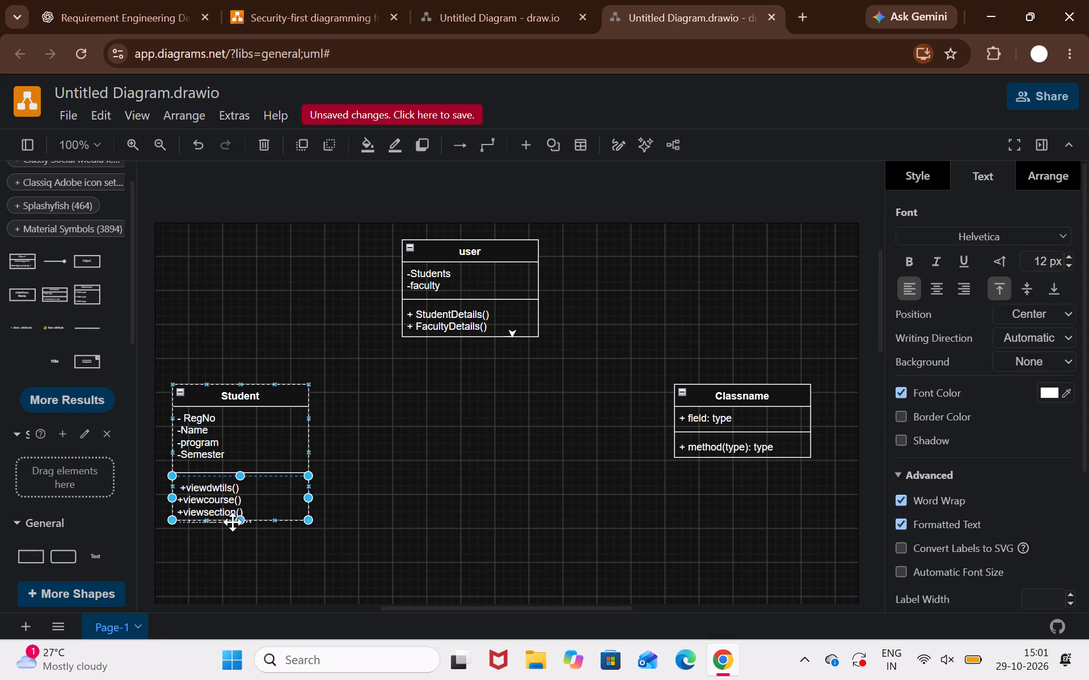
Enlarge the Student class's method compartment downward to fit all five method lines.
drag(242, 517, 235, 543)
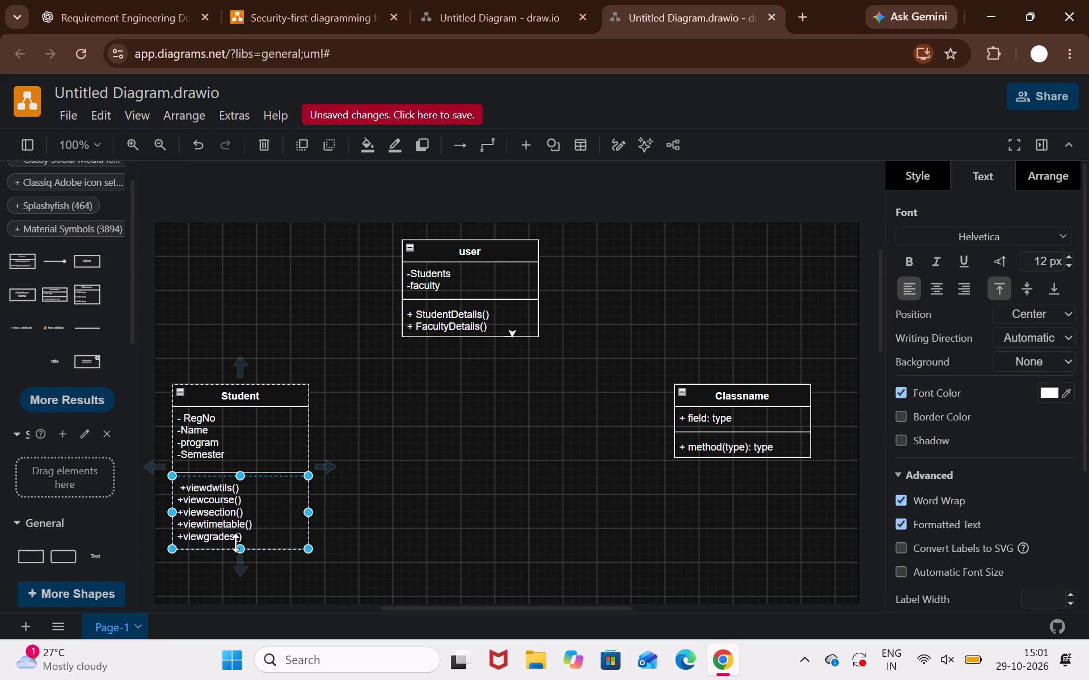
click(590, 478)
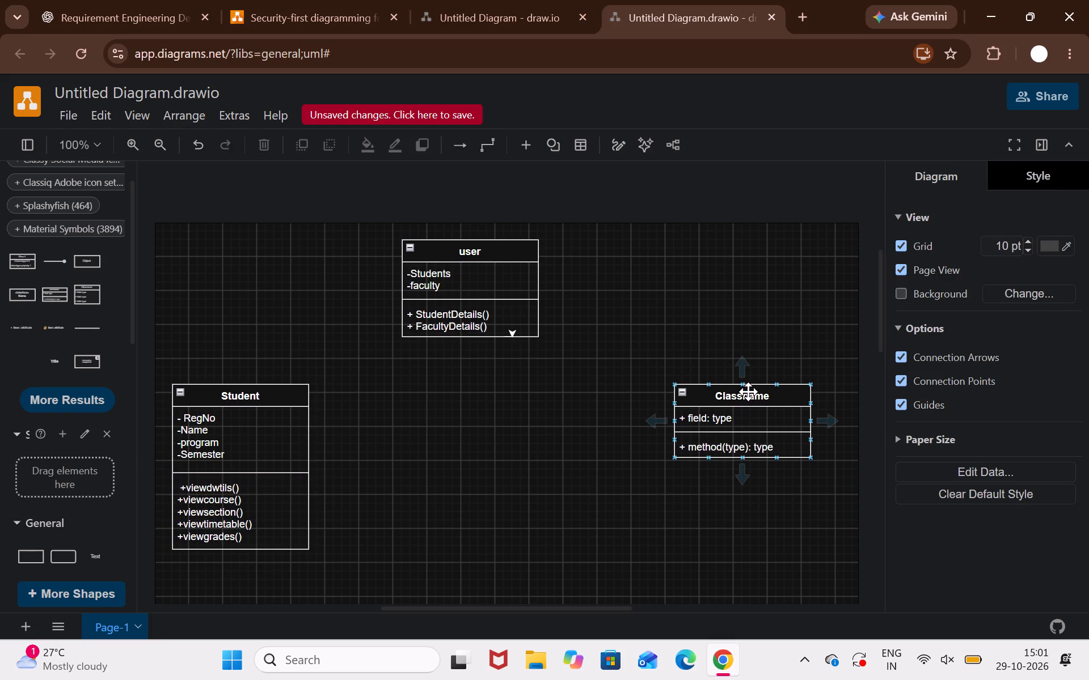
Rename the remaining placeholder class "Classname" as "Faculty".
click(748, 396)
text(Faculty)
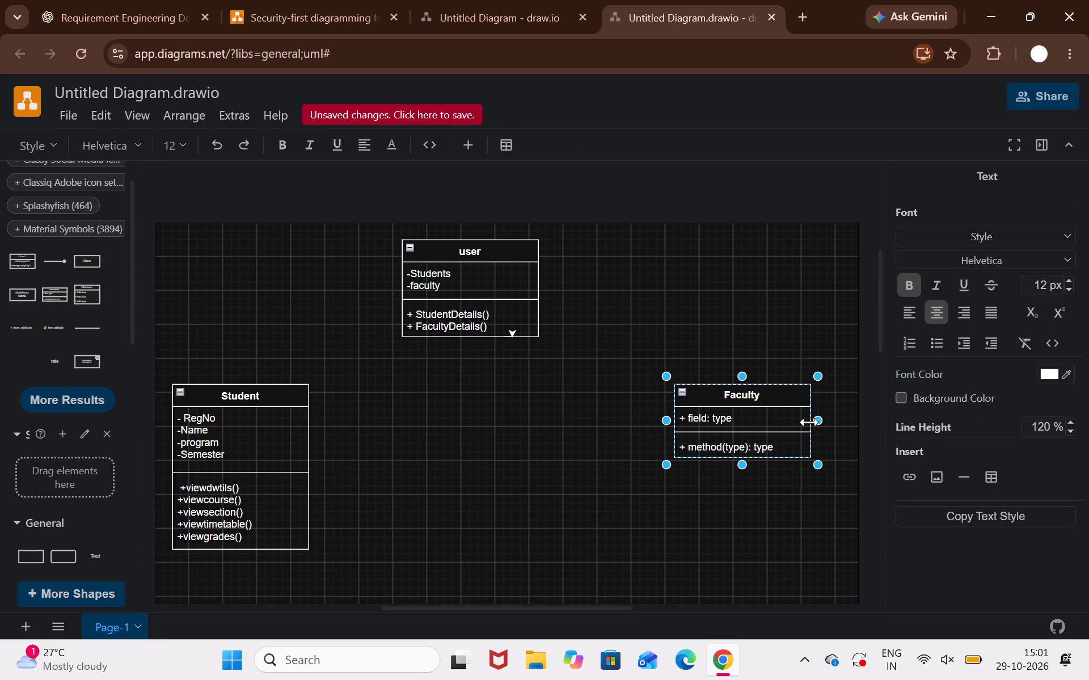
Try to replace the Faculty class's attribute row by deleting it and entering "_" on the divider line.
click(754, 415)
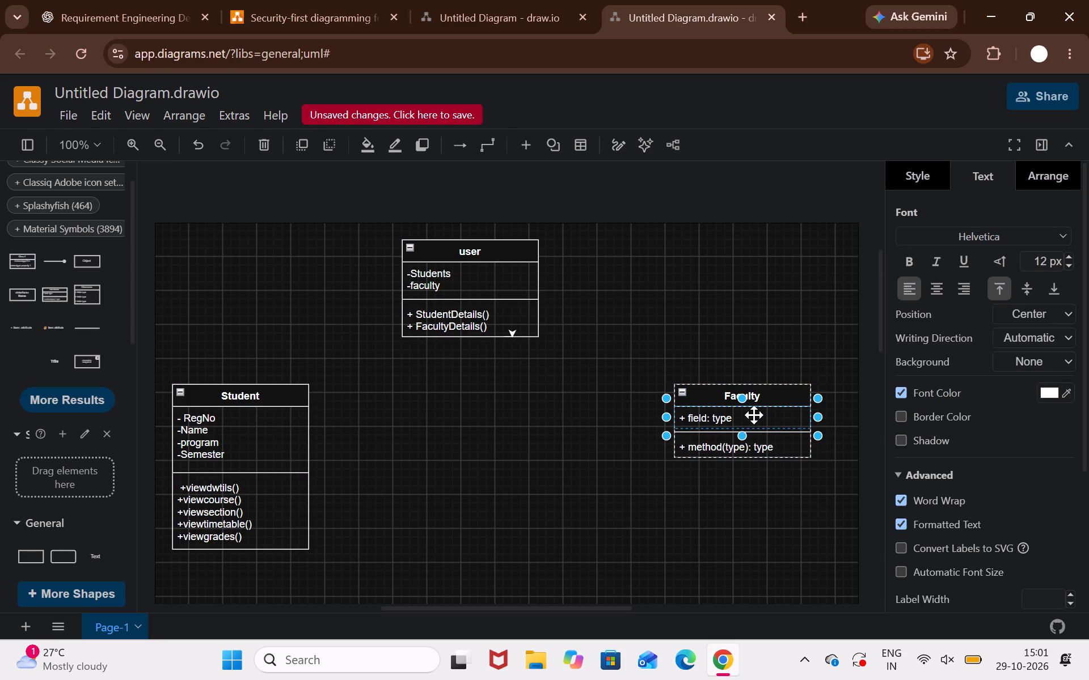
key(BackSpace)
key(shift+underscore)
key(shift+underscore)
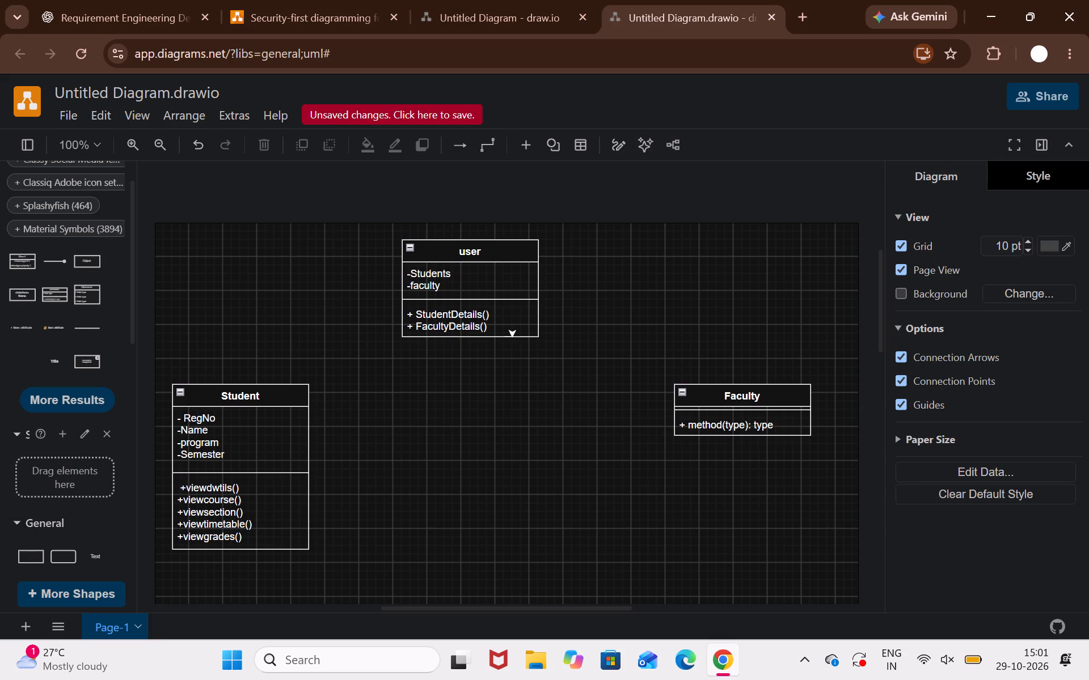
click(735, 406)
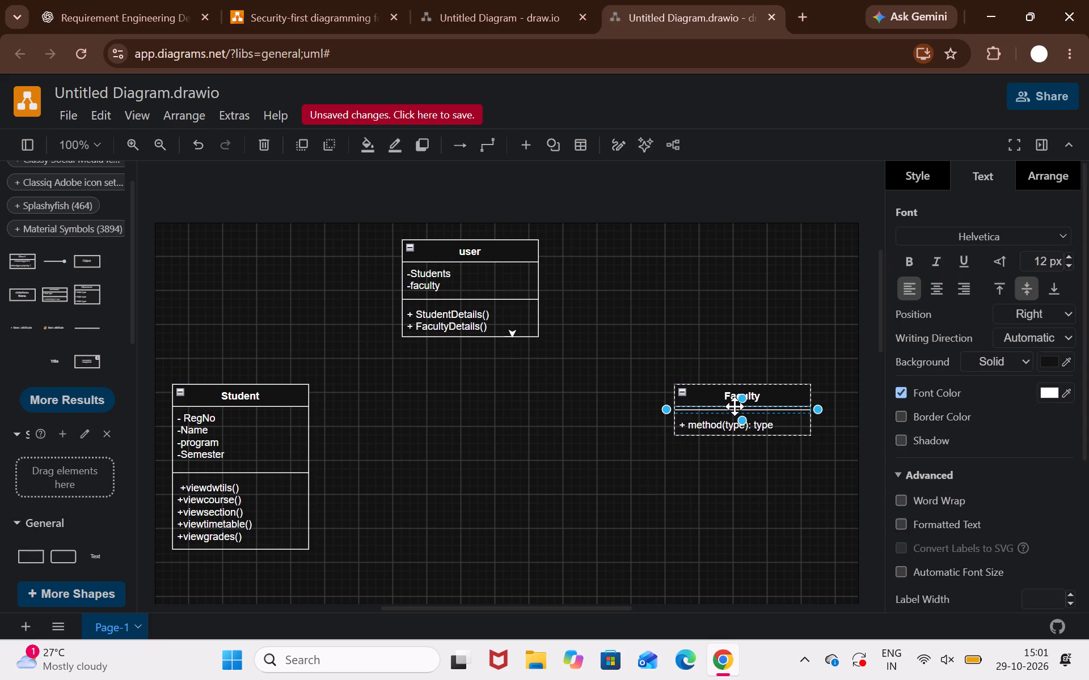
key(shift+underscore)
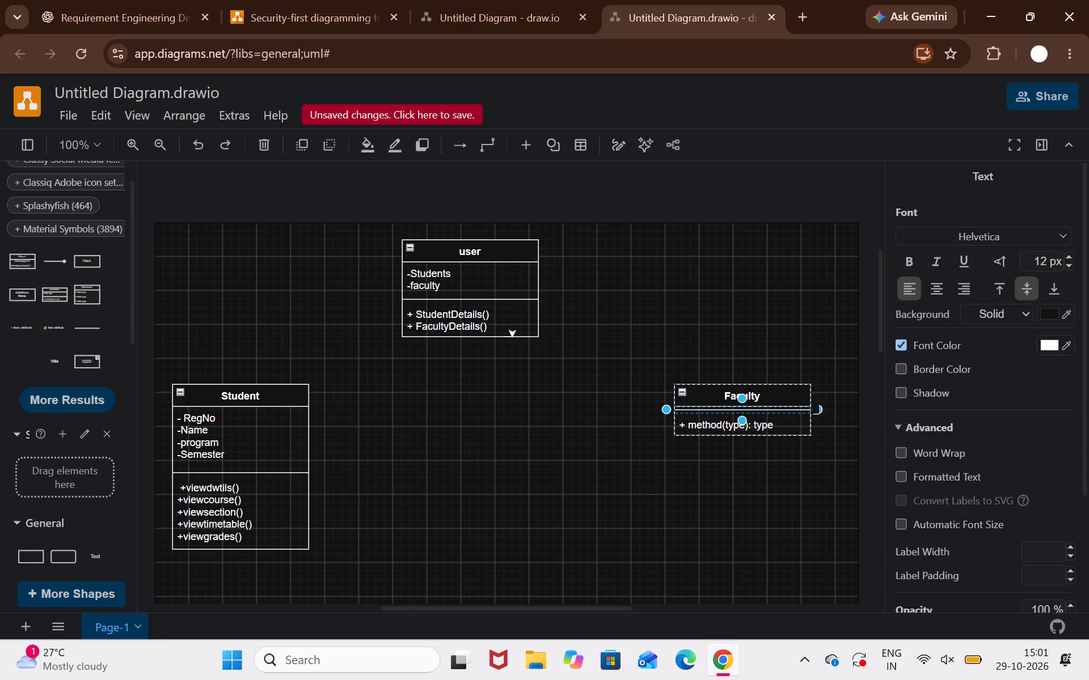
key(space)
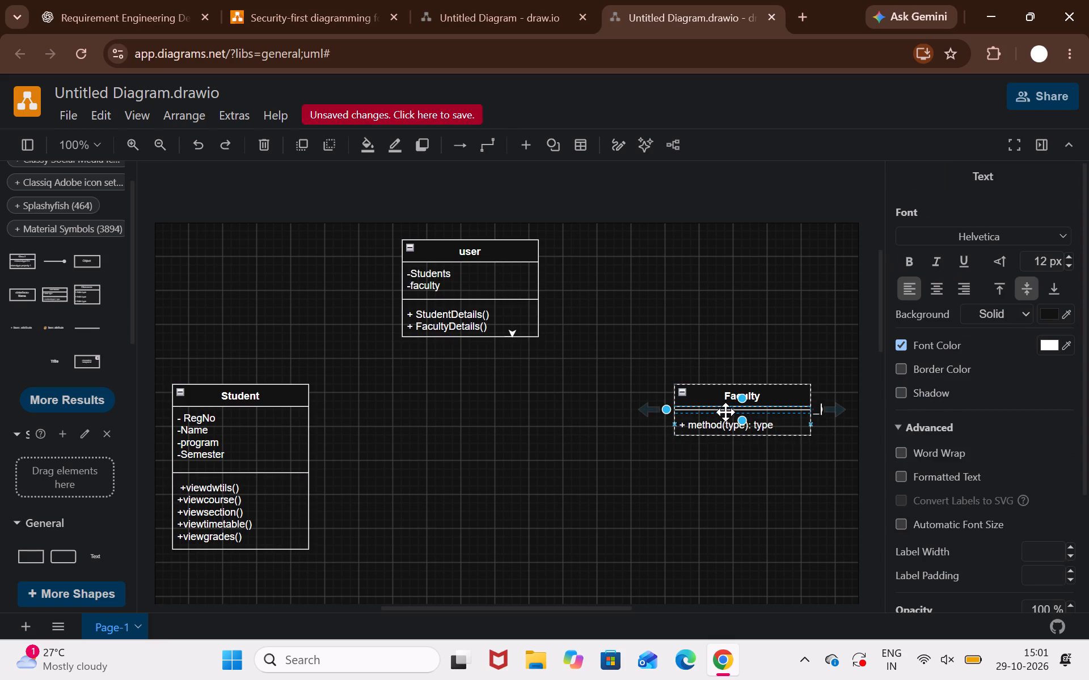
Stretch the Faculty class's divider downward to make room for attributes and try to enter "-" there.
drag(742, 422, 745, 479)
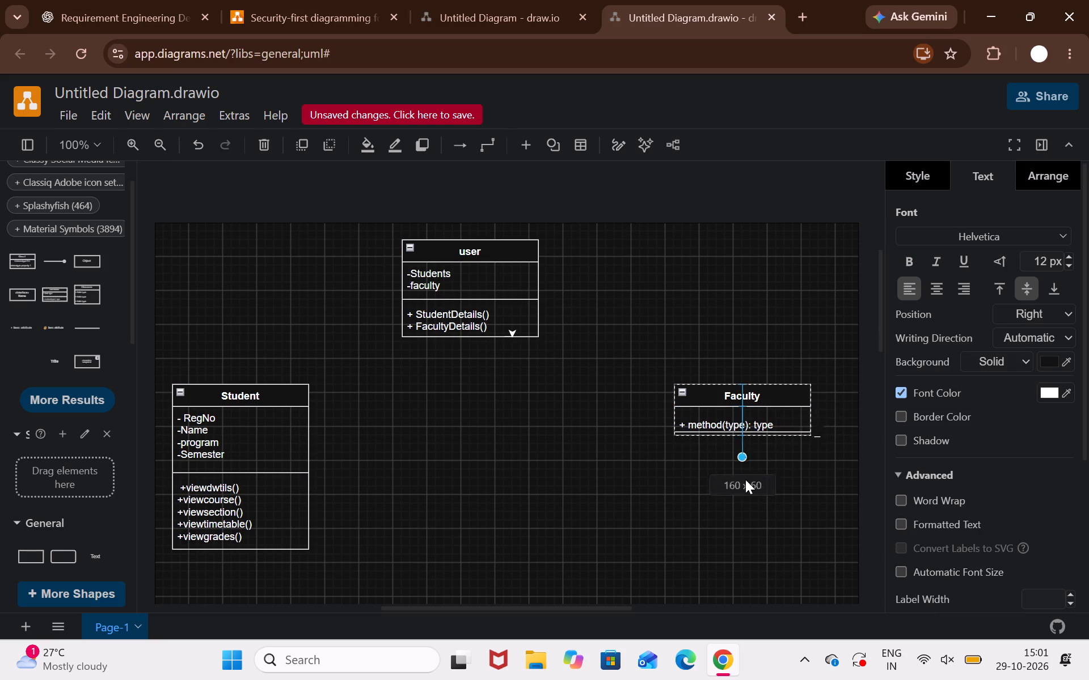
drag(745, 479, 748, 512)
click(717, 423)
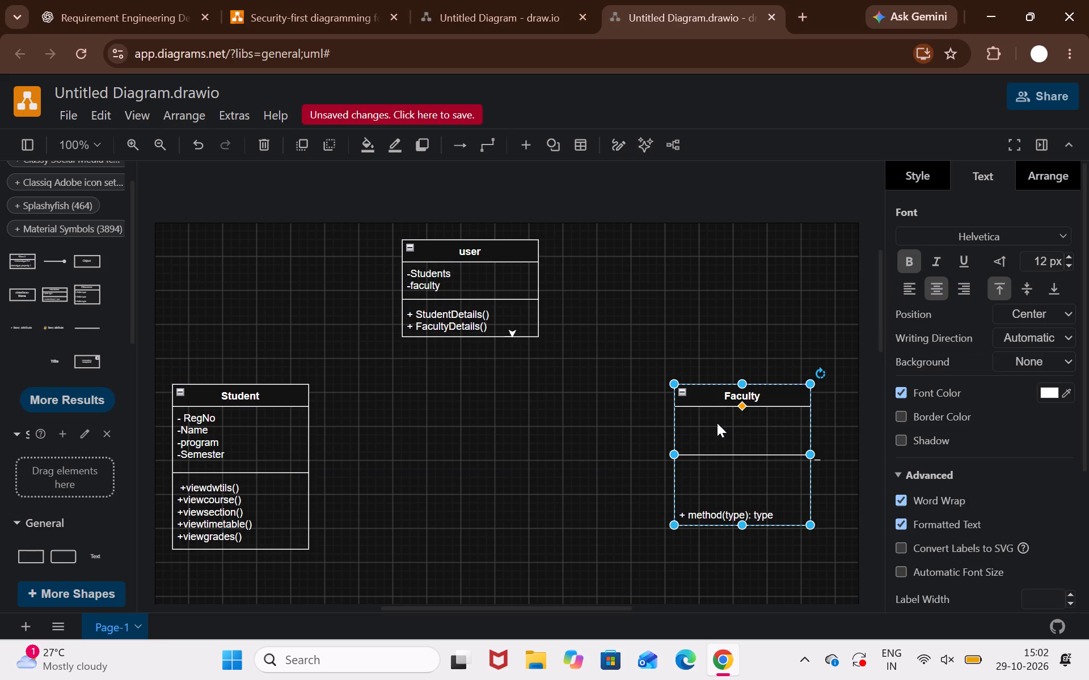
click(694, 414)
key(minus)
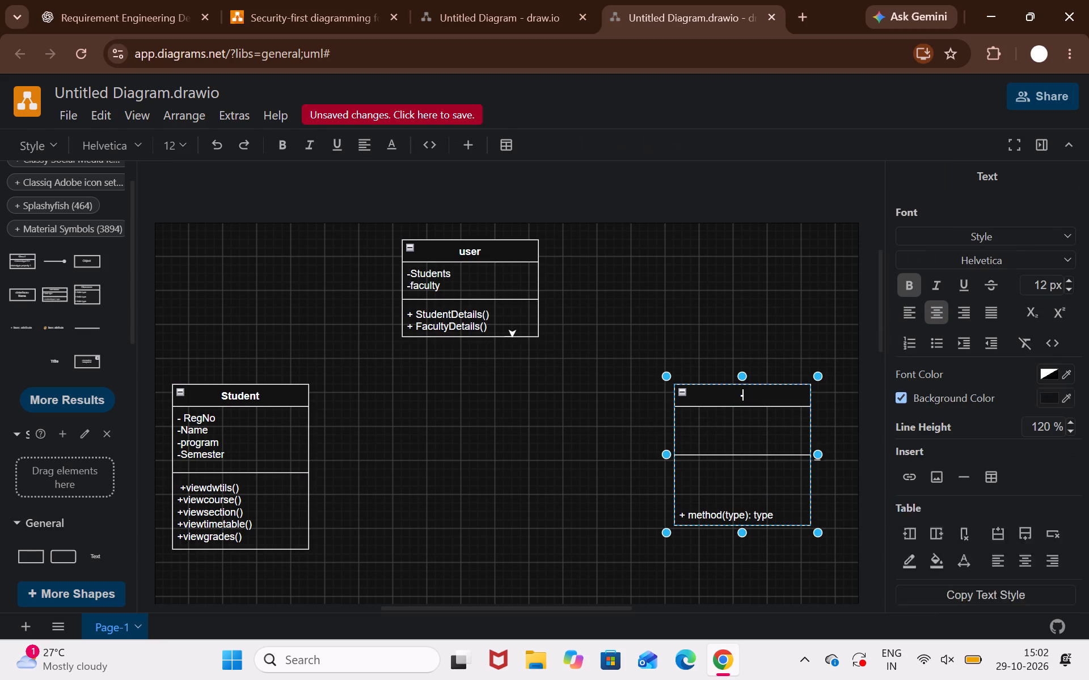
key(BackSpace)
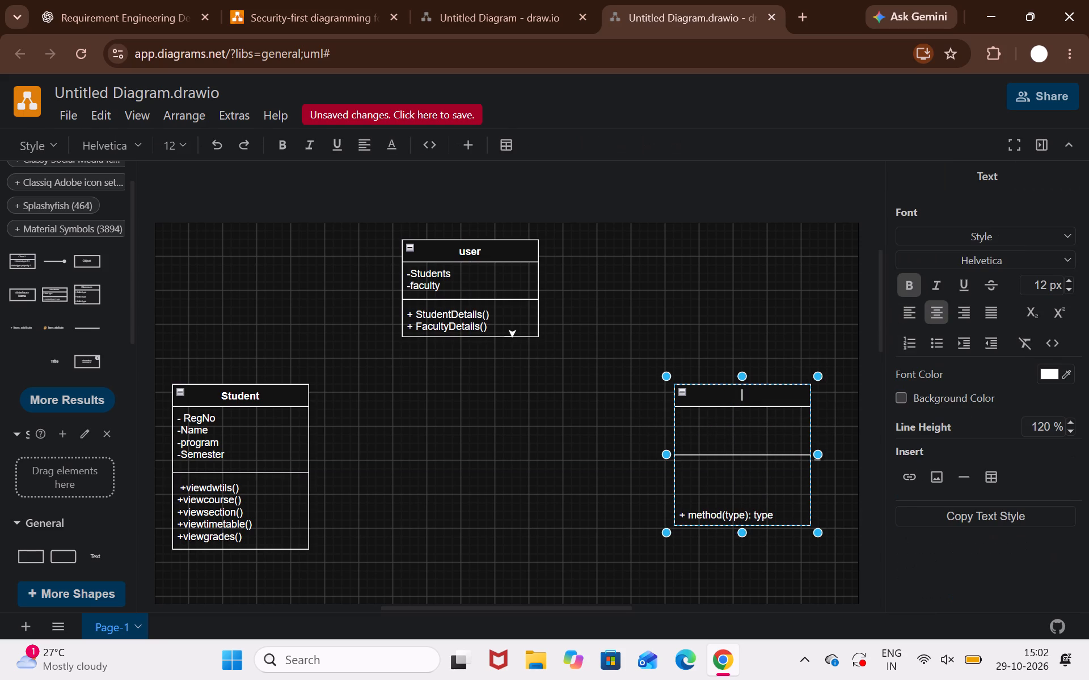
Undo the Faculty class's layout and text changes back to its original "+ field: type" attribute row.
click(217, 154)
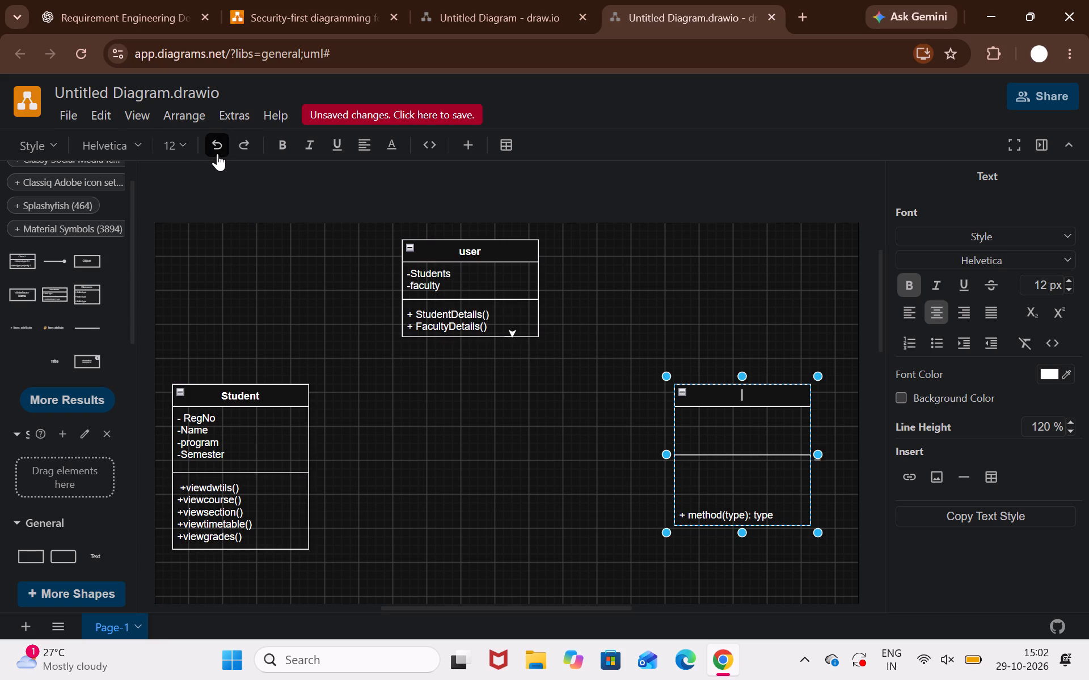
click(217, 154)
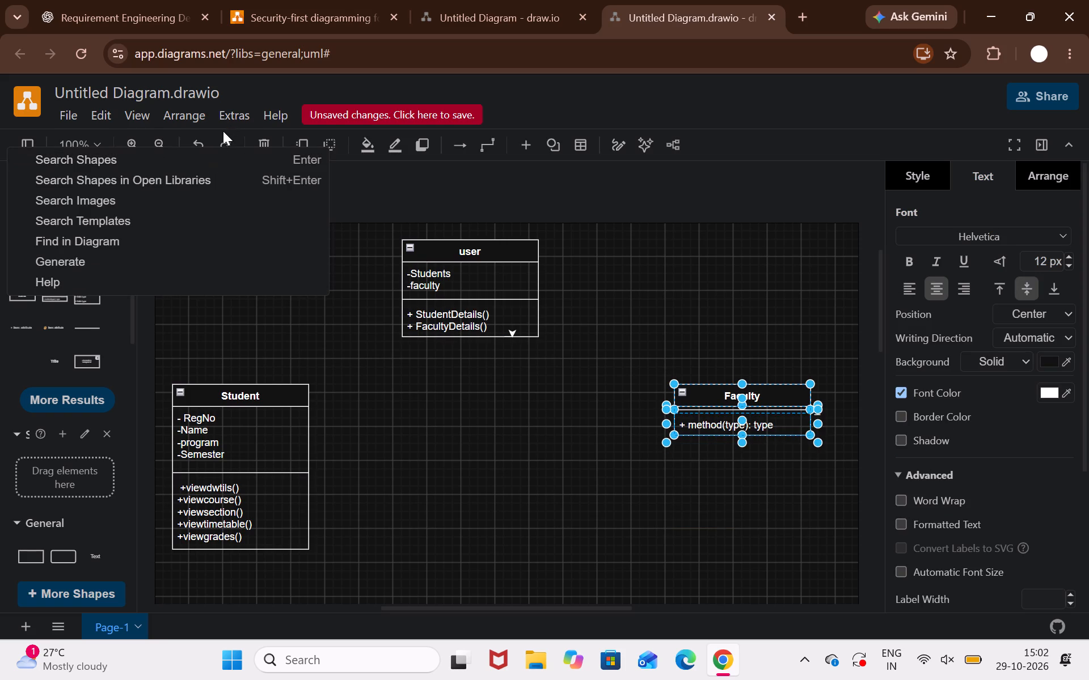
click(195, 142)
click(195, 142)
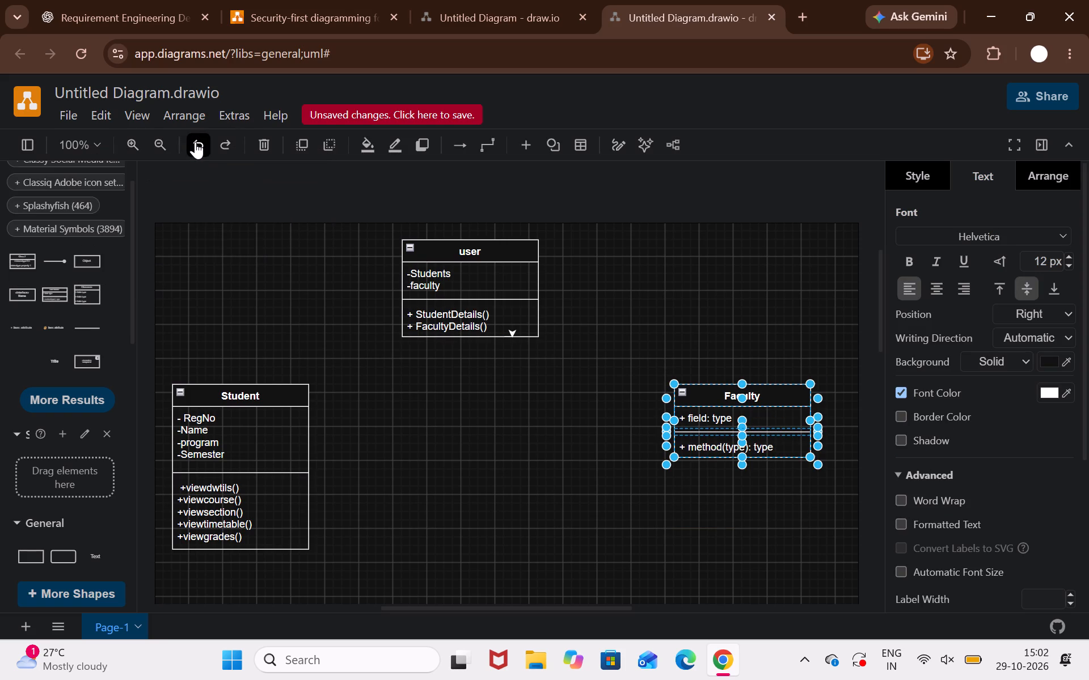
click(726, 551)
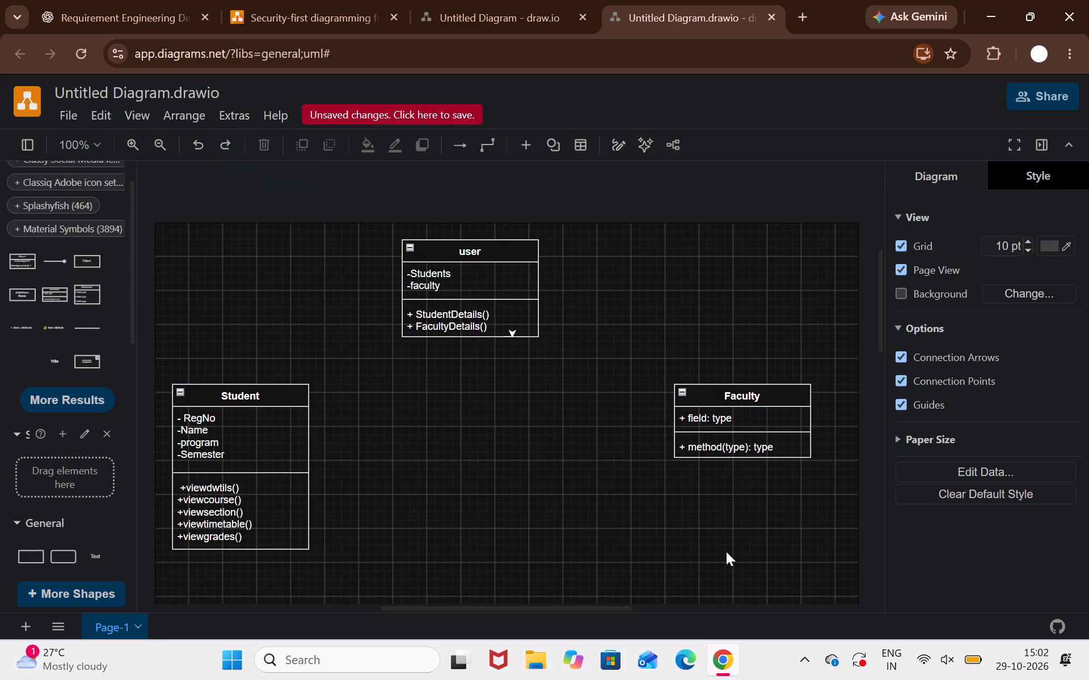
Replace the Faculty class's attribute placeholder with three lines: "- empid", "- name" and "-department".
click(715, 419)
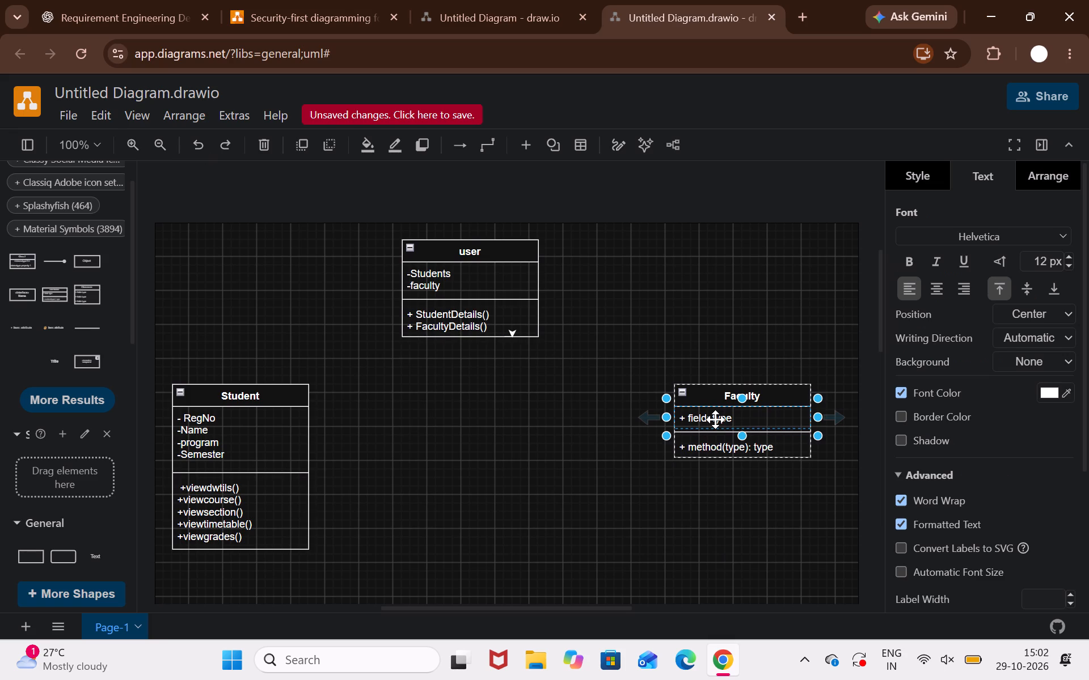
key(equal)
key(BackSpace)
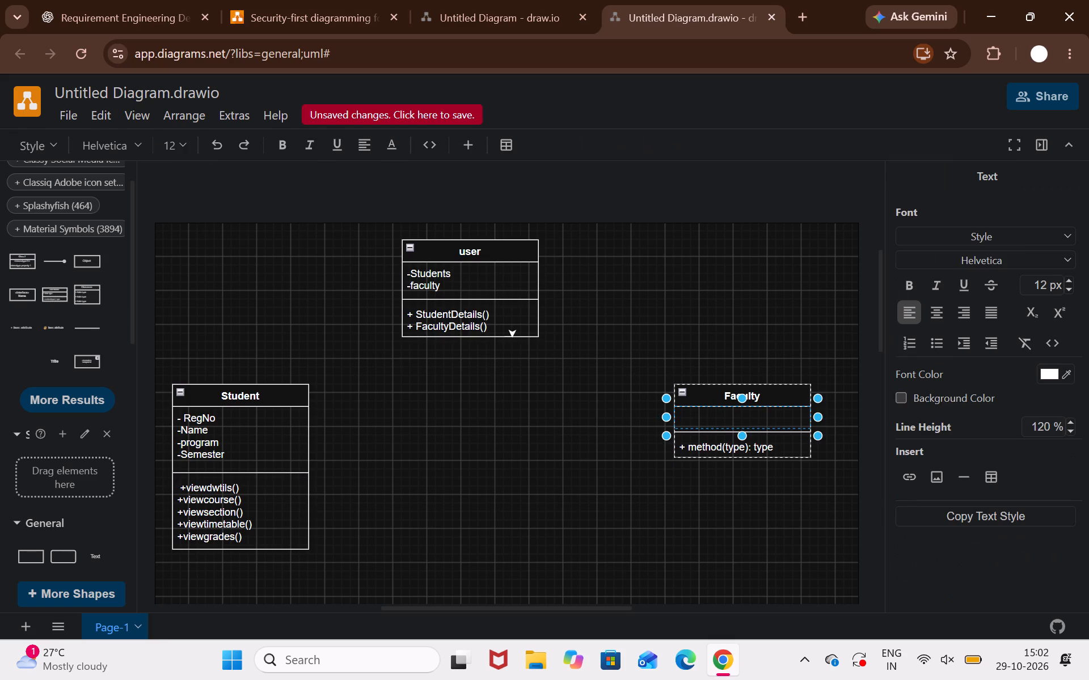
key(shift+plus)
key(space)
text(empid)
key(Return)
key(shift+plus)
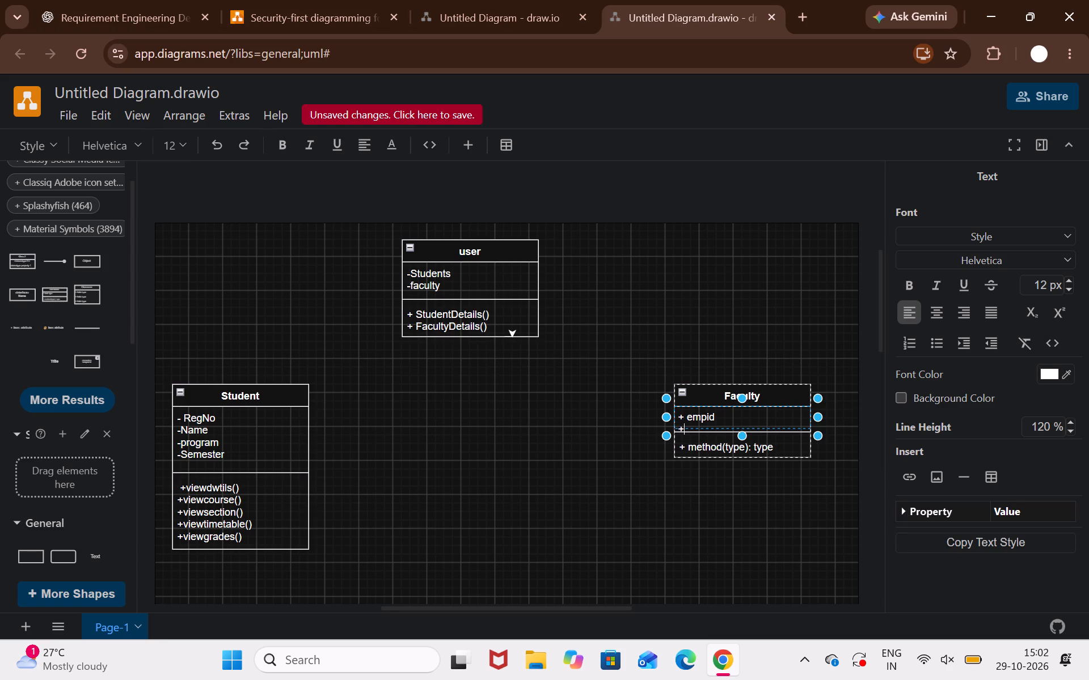
key(Up)
key(BackSpace)
key(minus)
key(Down)
key(Right)
key(BackSpace)
key(minus)
key(space)
text(name)
key(Return)
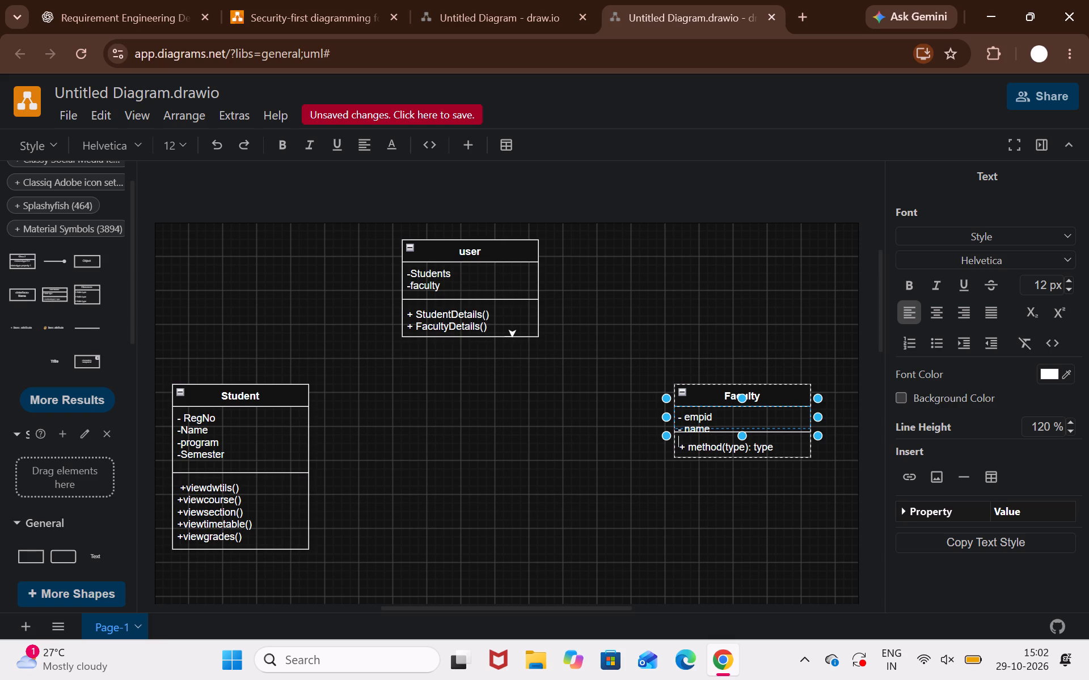
key(minus)
text(department)
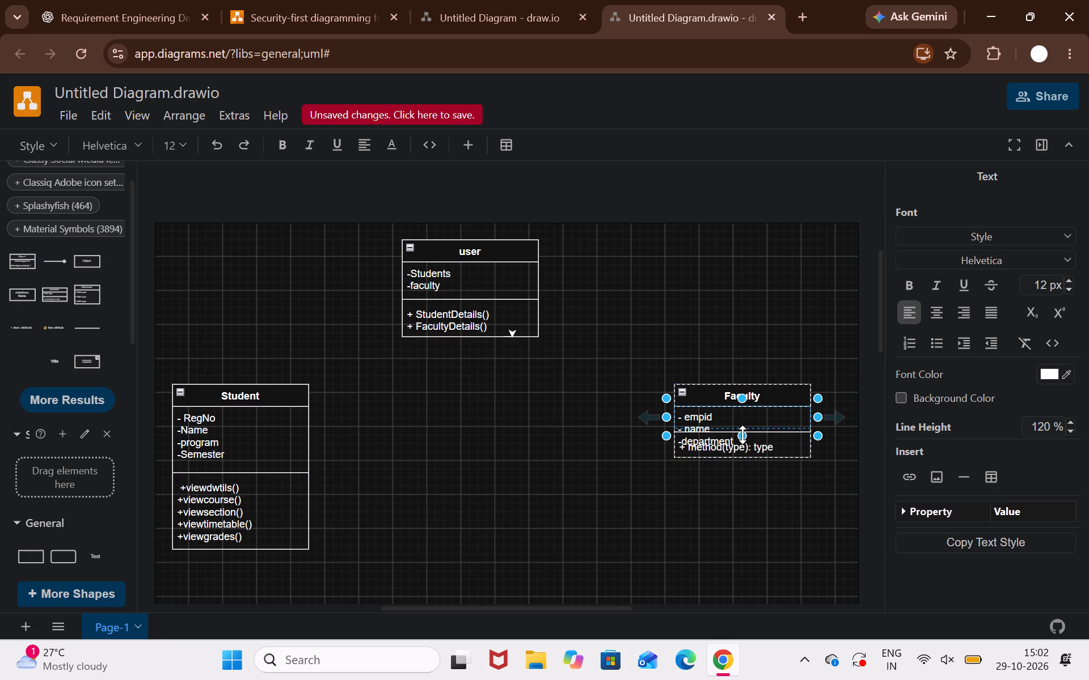
Stretch the Faculty class's attribute row downward so all three attribute lines fit above the divider.
drag(742, 435, 742, 458)
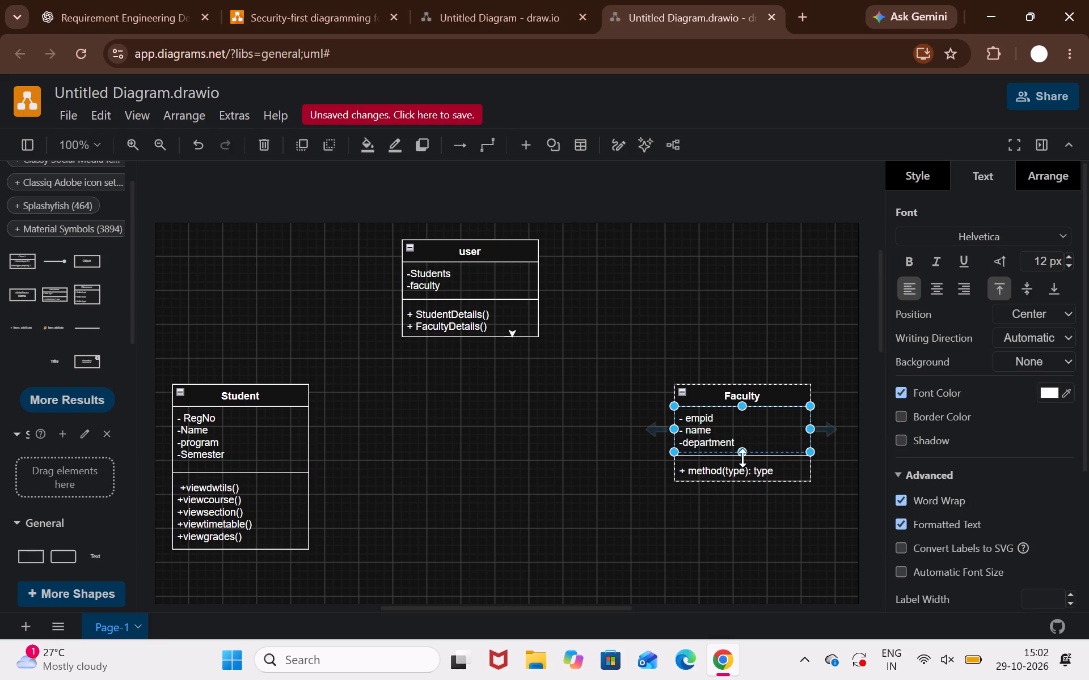
Check the reference class diagram in ChatGPT and replace the Faculty class's method placeholder with "+viewDetails()".
click(720, 478)
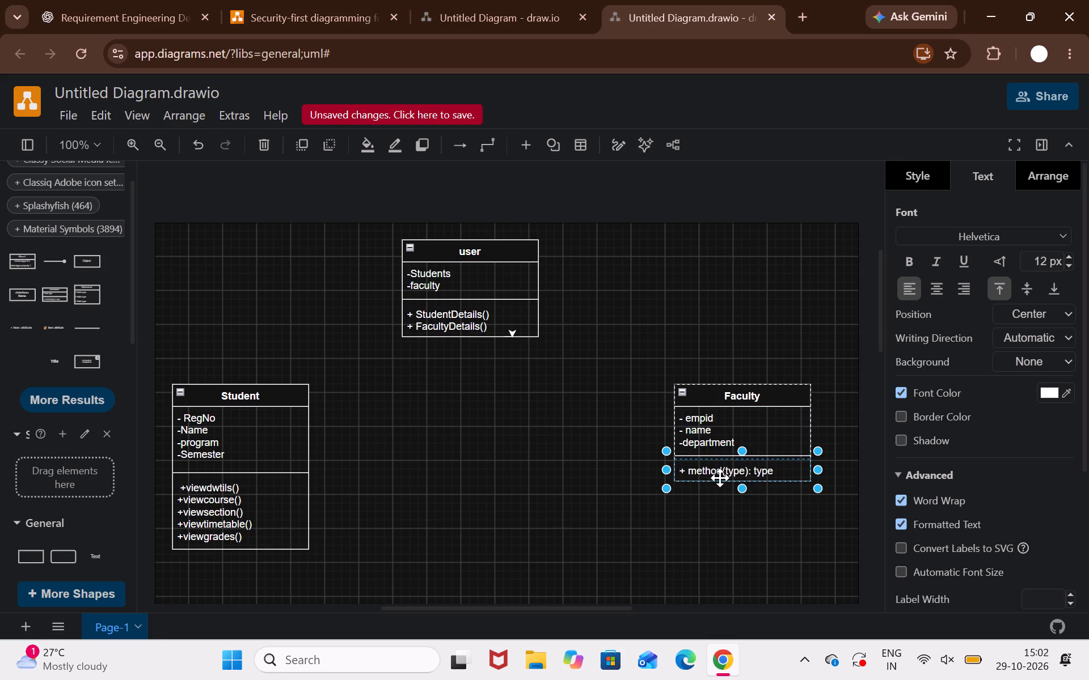
click(731, 473)
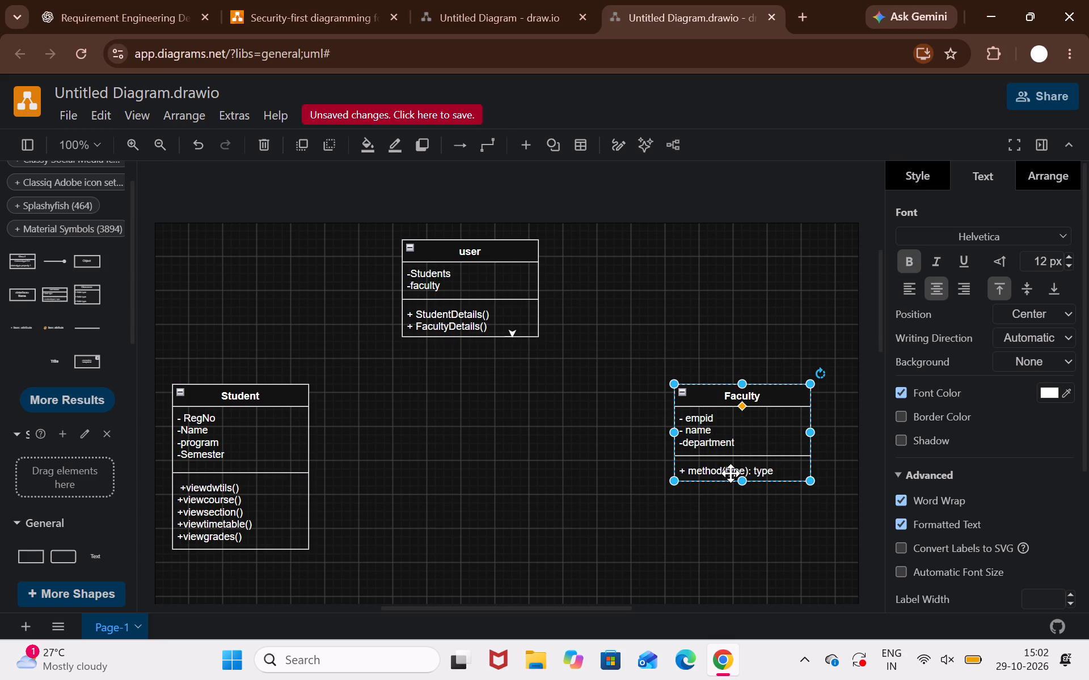
click(731, 473)
click(90, 1)
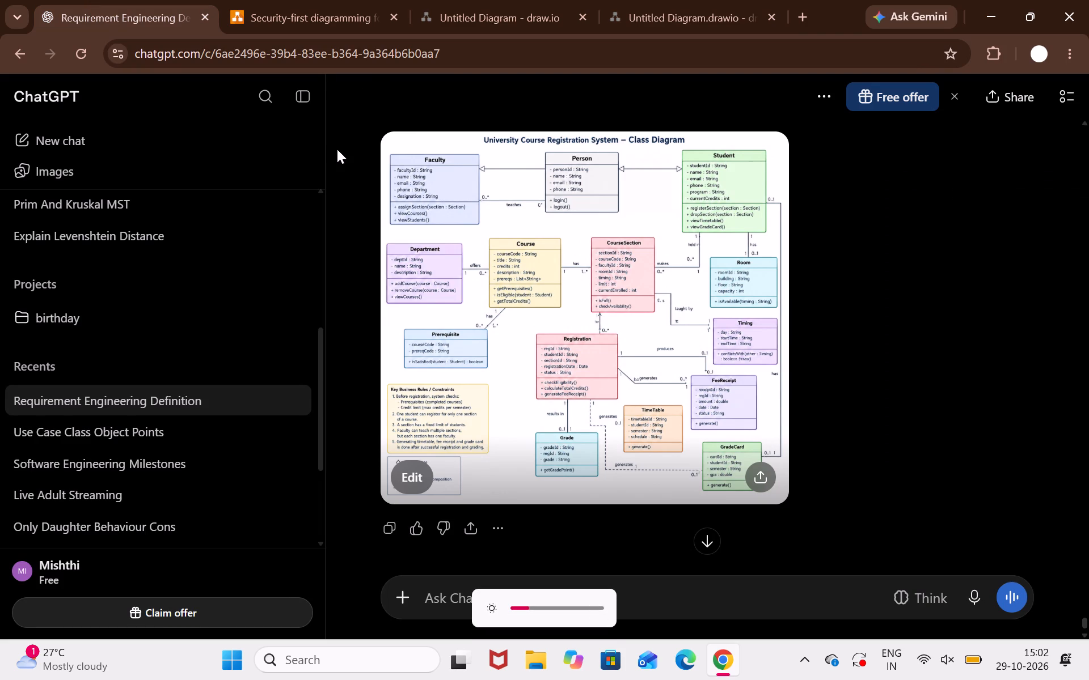
click(696, 0)
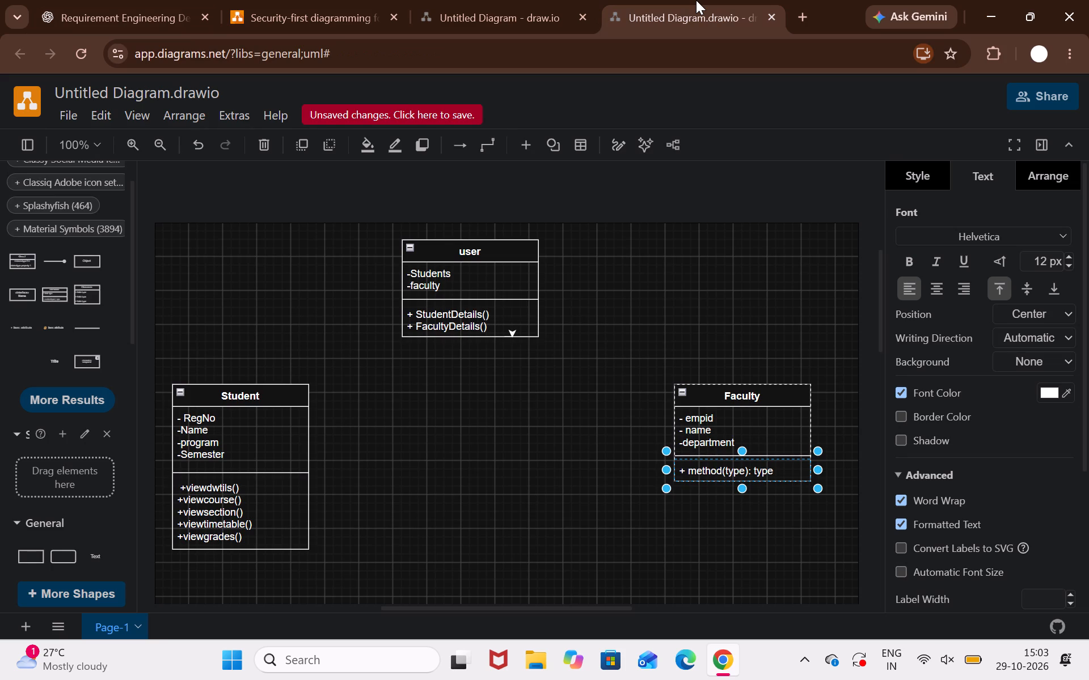
key(shift+a)
key(BackSpace)
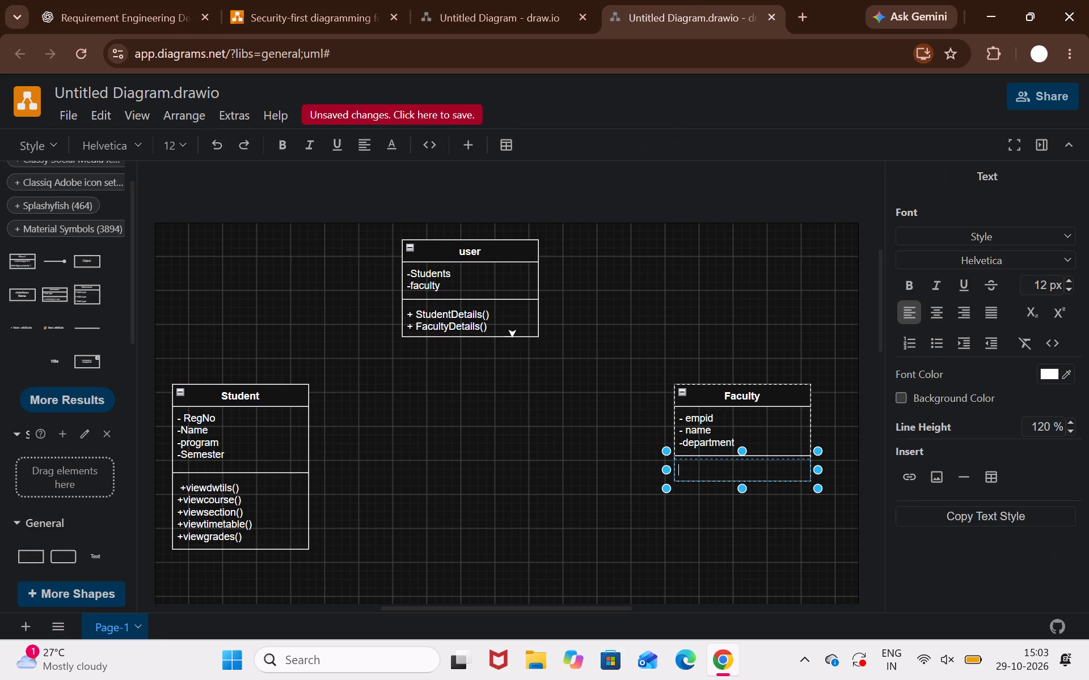
text(+view)
text(Details(0)
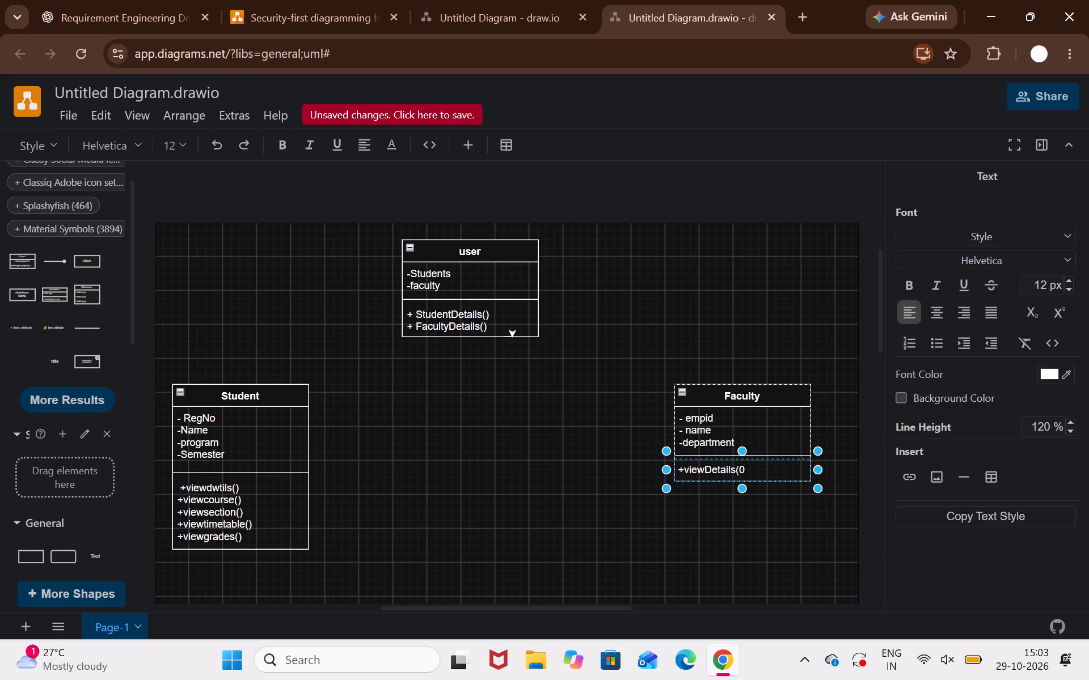
key(BackSpace)
key(shift+parenright)
Add a second method line, "+AssignCourse()", below "+viewDetails()" in the Faculty class.
key(Return)
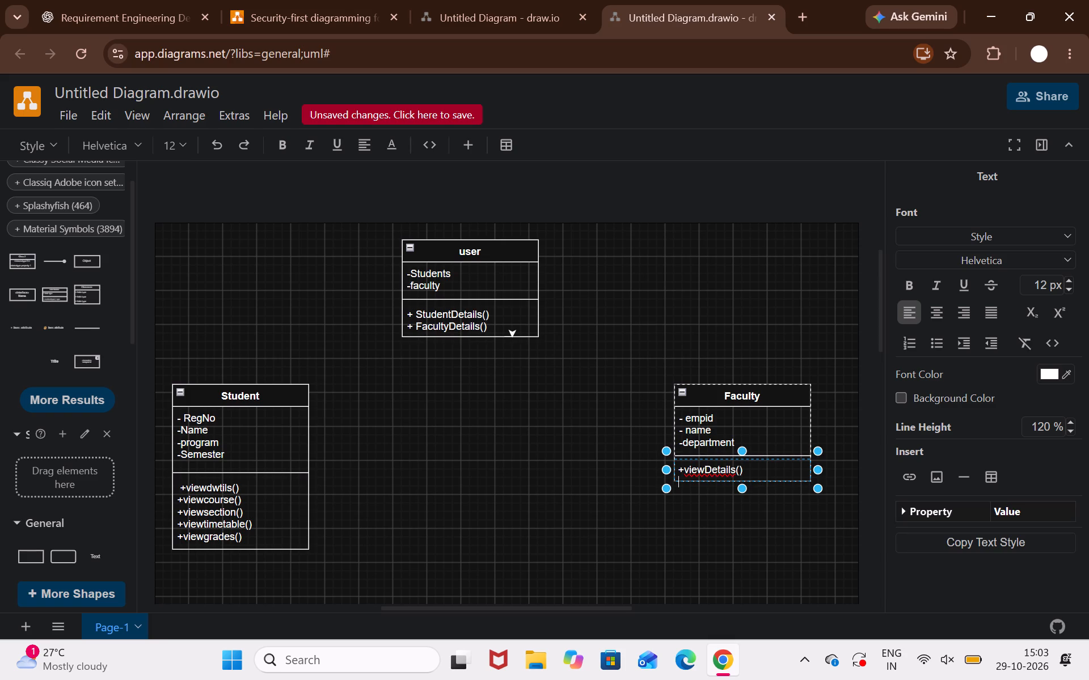
key(shift+plus)
text(view)
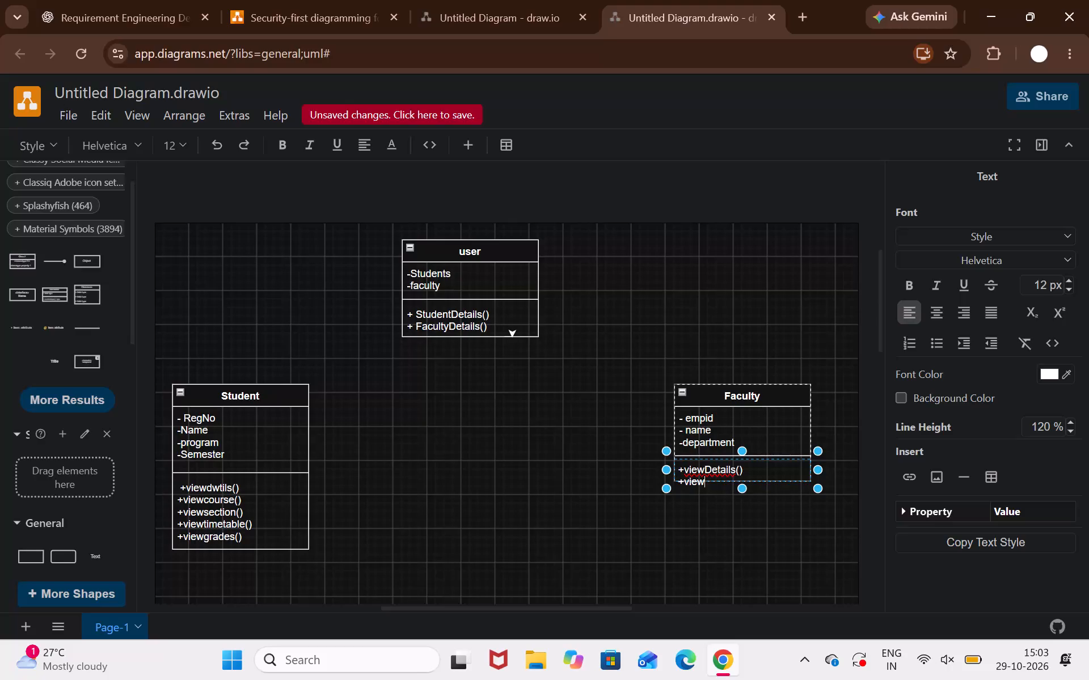
key(BackSpace)
key(BackSpace)
key(BackSpace)
key(BackSpace)
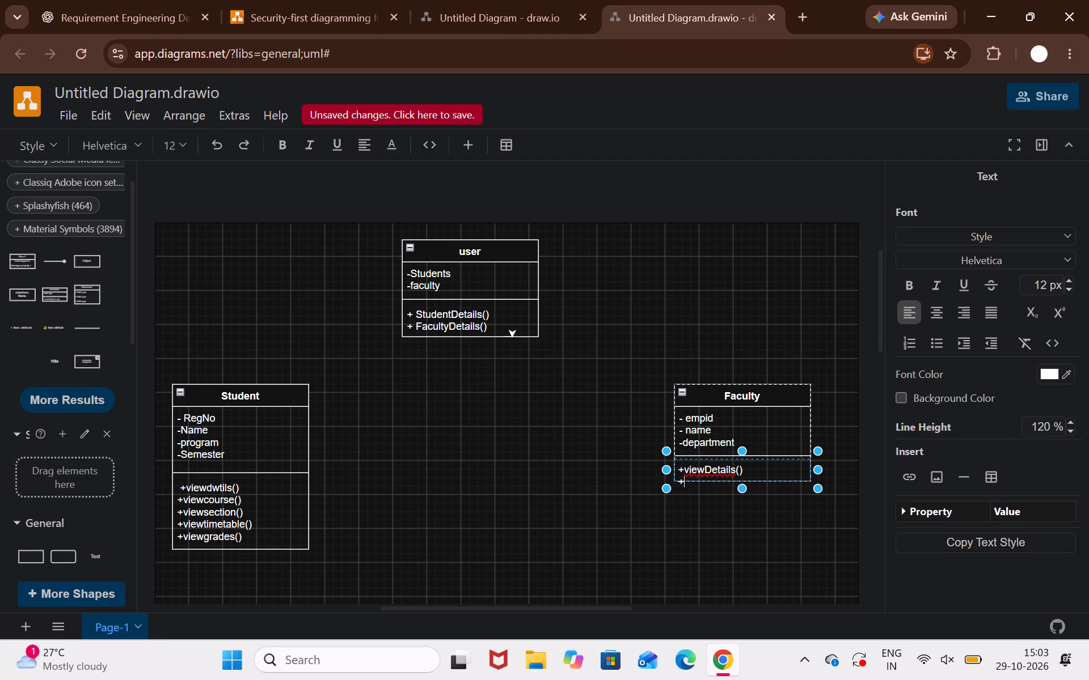
key(shift+a)
text(ssign)
text(Course)
text(())
key(Return)
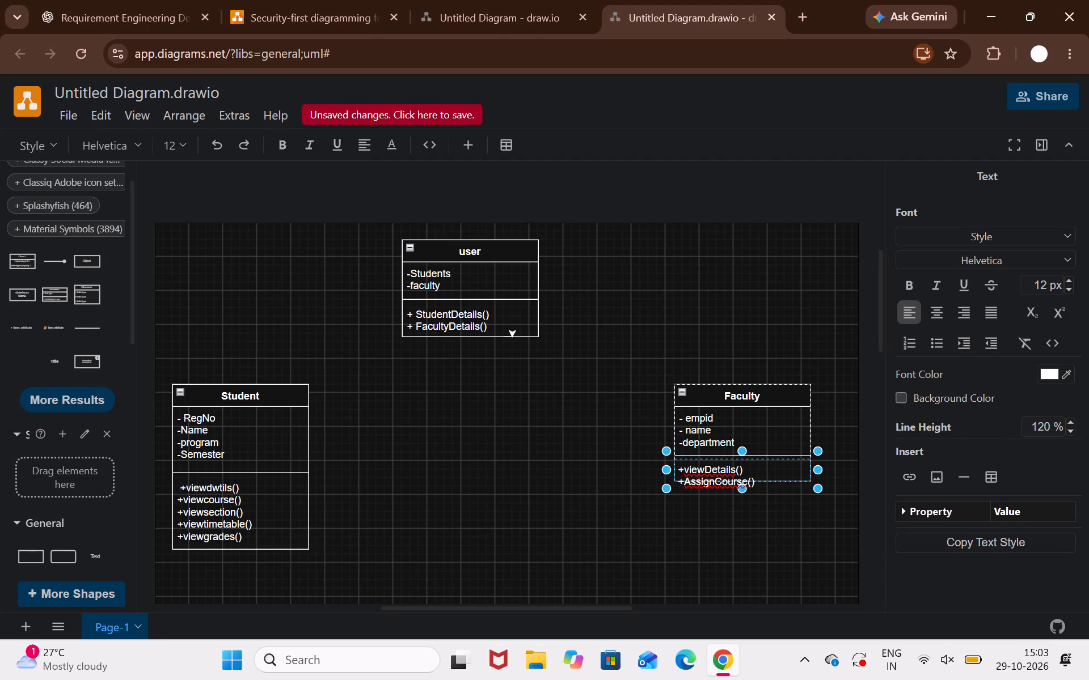
key(shift+plus)
key(BackSpace)
Stretch the Faculty class's method row downward so both method lines fit inside the box.
click(755, 479)
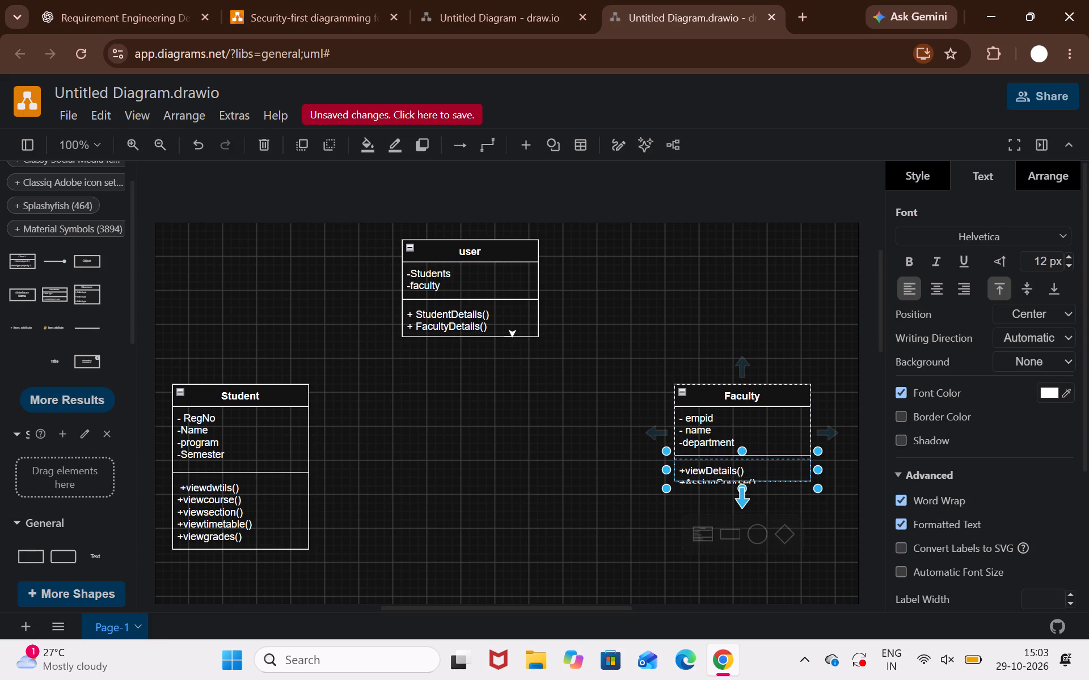
click(704, 493)
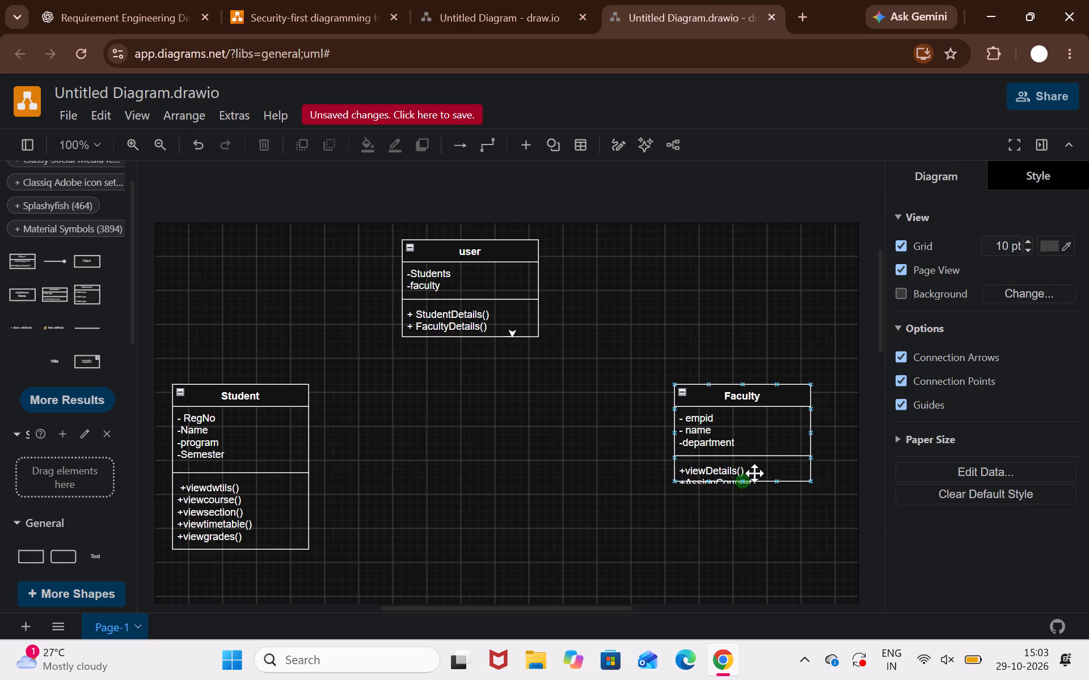
click(773, 470)
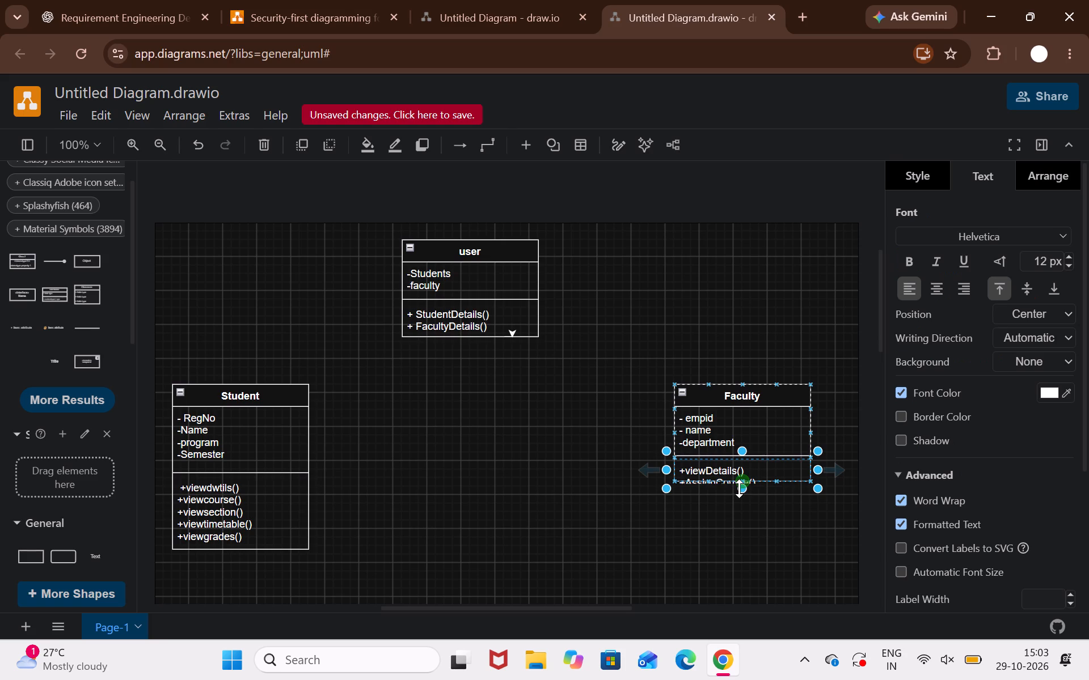
drag(739, 488, 738, 501)
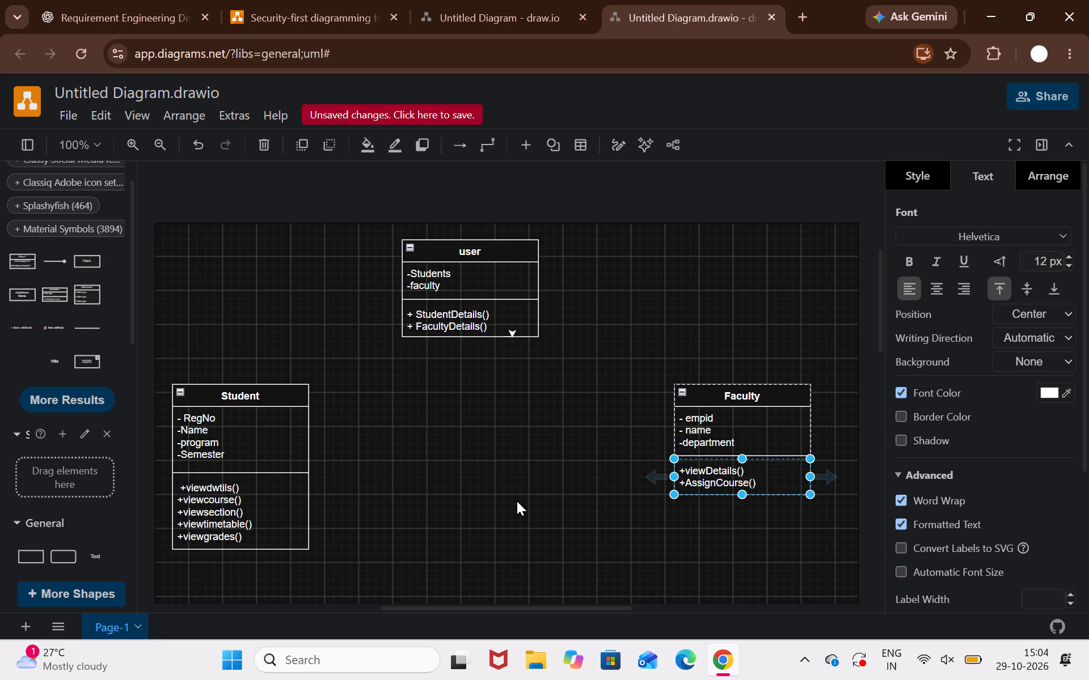
click(517, 501)
Consult the ChatGPT reference diagram and add a new three-part UML class at about 334, 400, between and below Student and Faculty.
scroll(517, 501, down, 2)
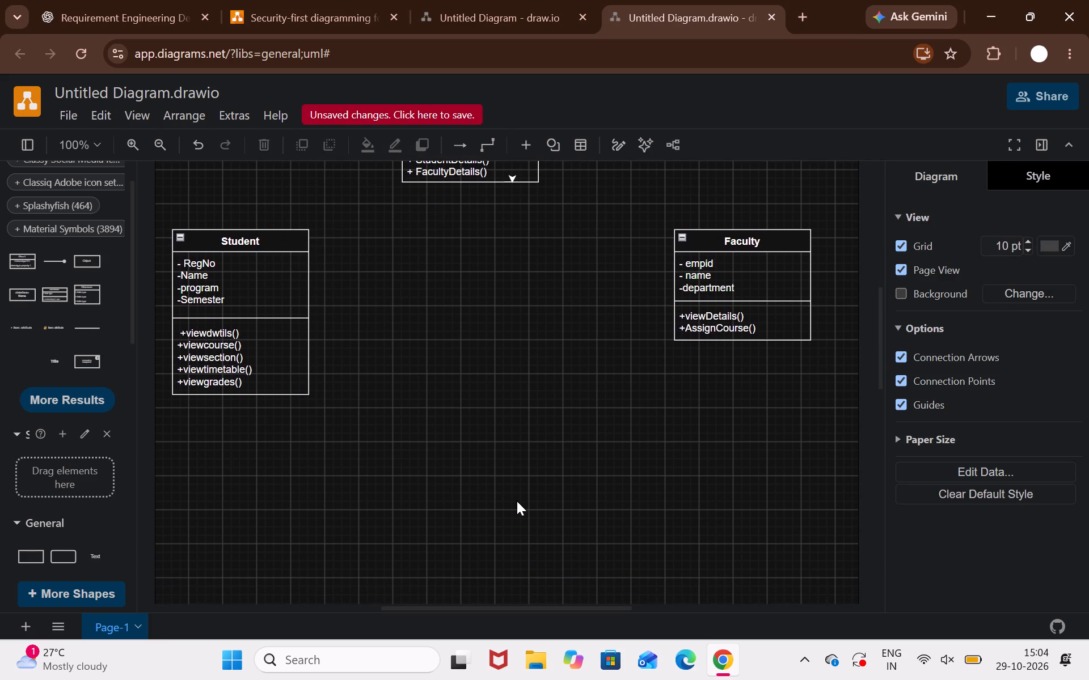
click(129, 0)
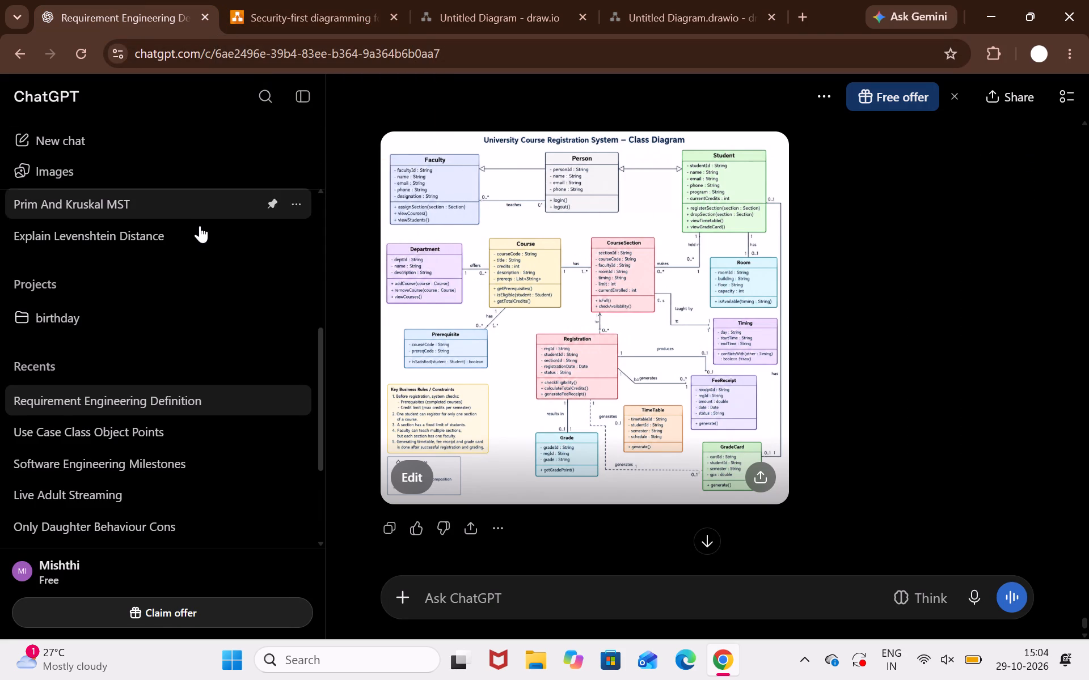
click(645, 5)
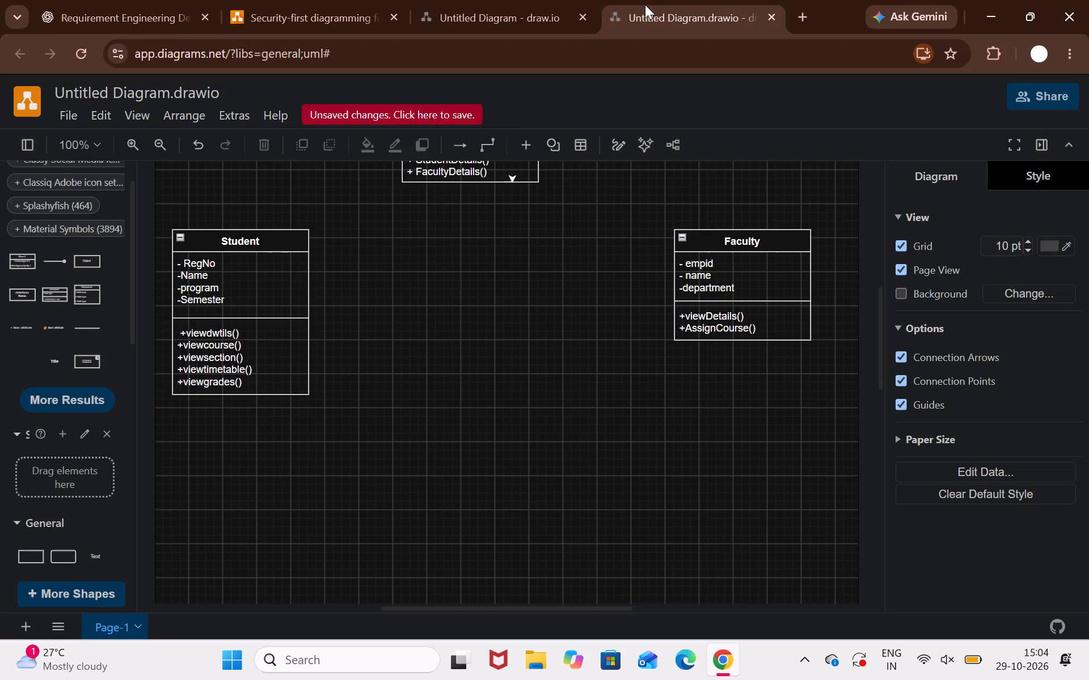
click(57, 300)
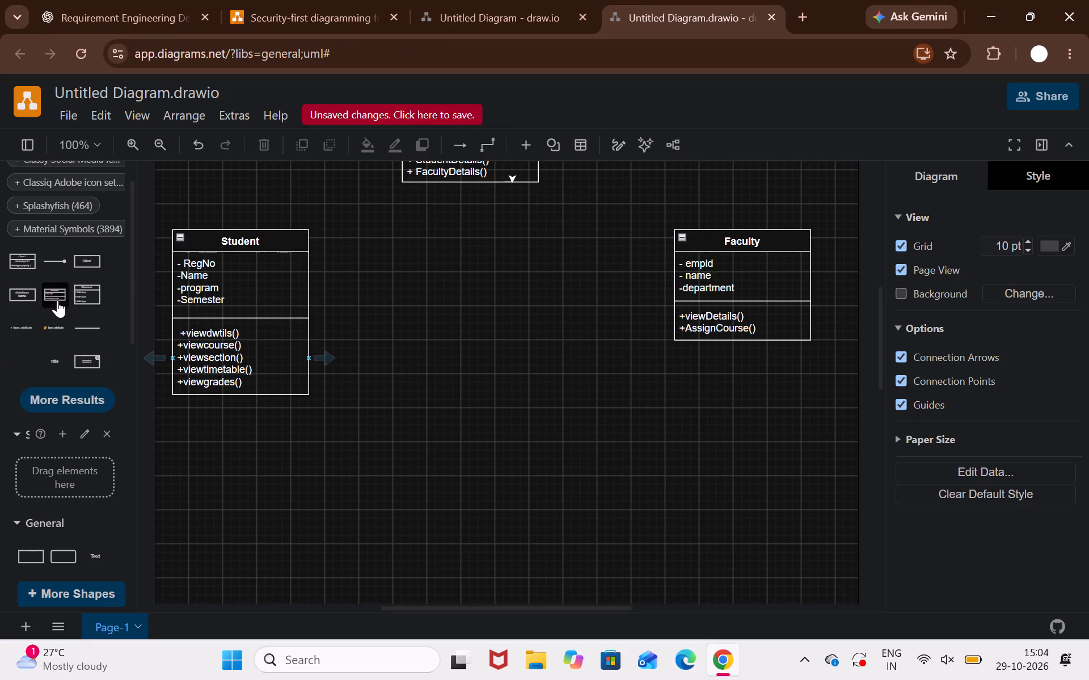
drag(503, 380, 507, 439)
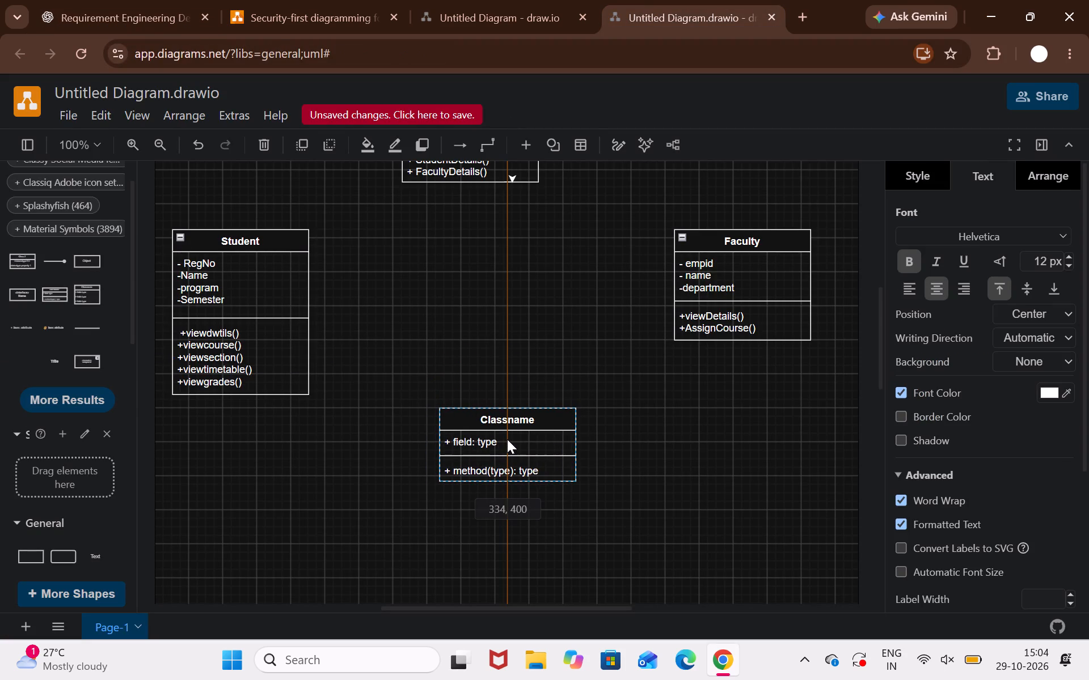
drag(507, 439, 507, 440)
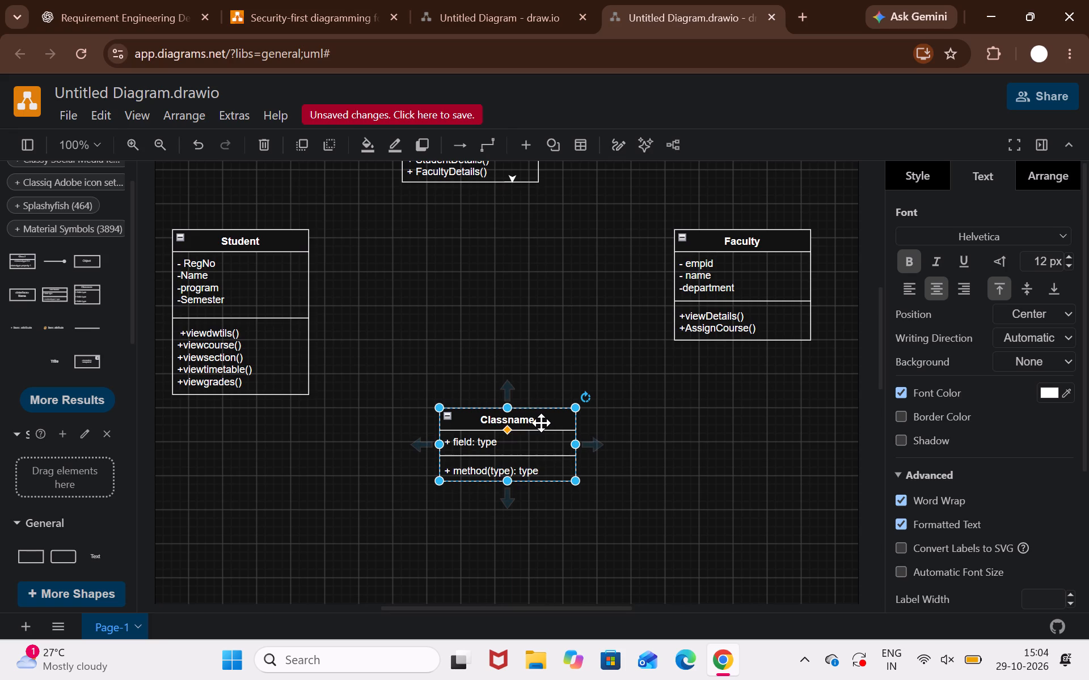
Name the newly added UML class "Department".
click(541, 423)
click(516, 416)
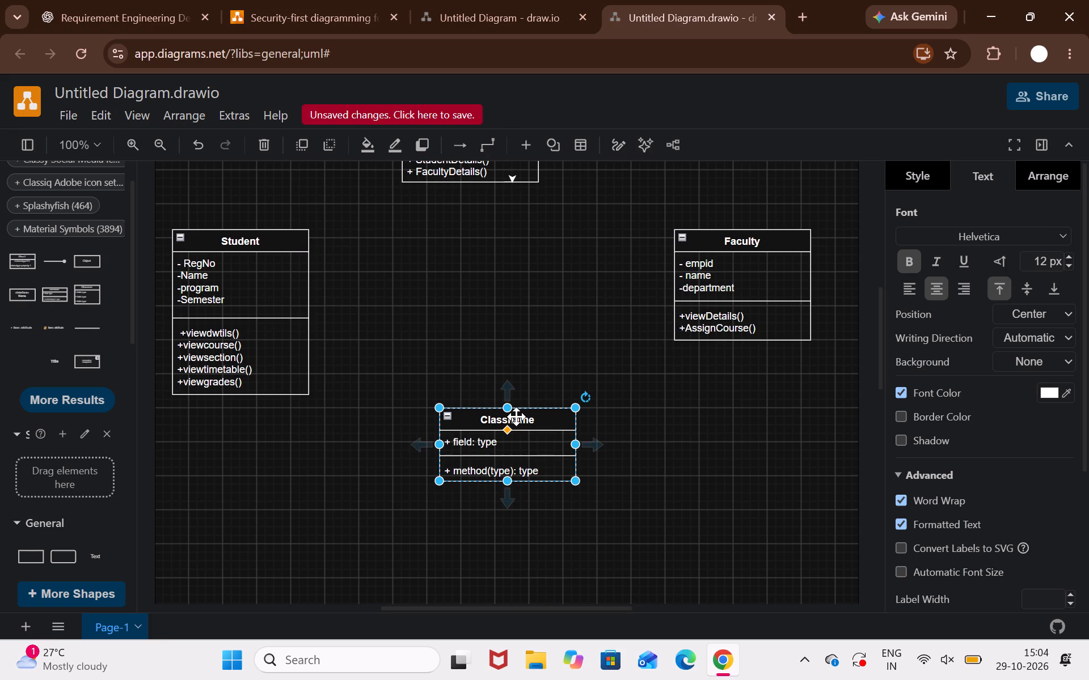
double_click(516, 416)
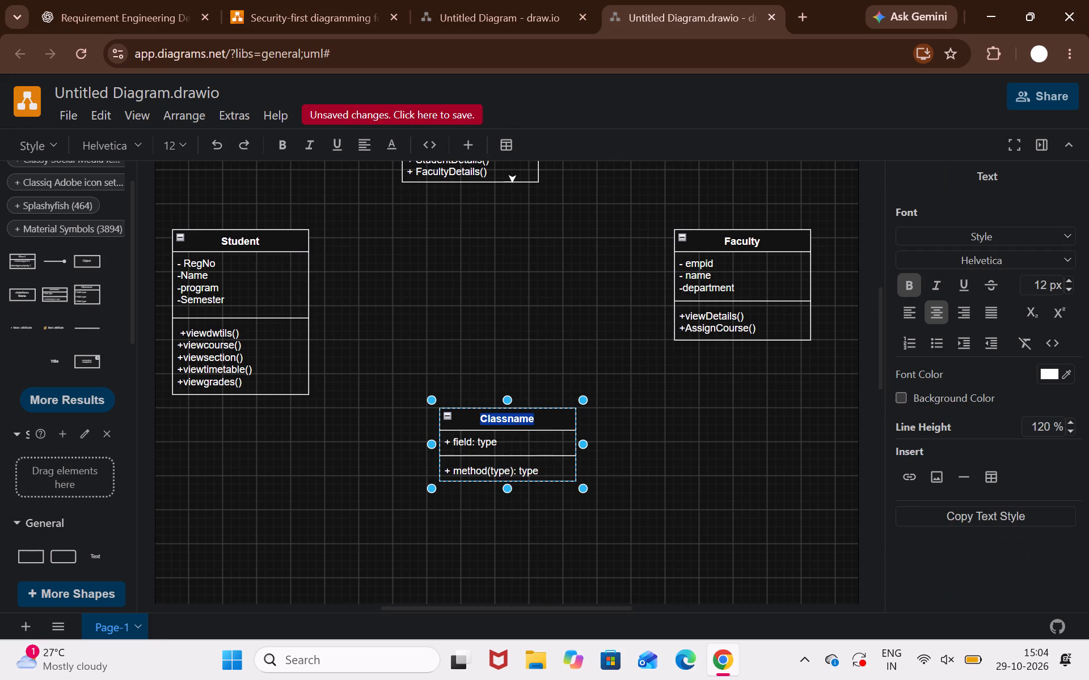
key(shift+d)
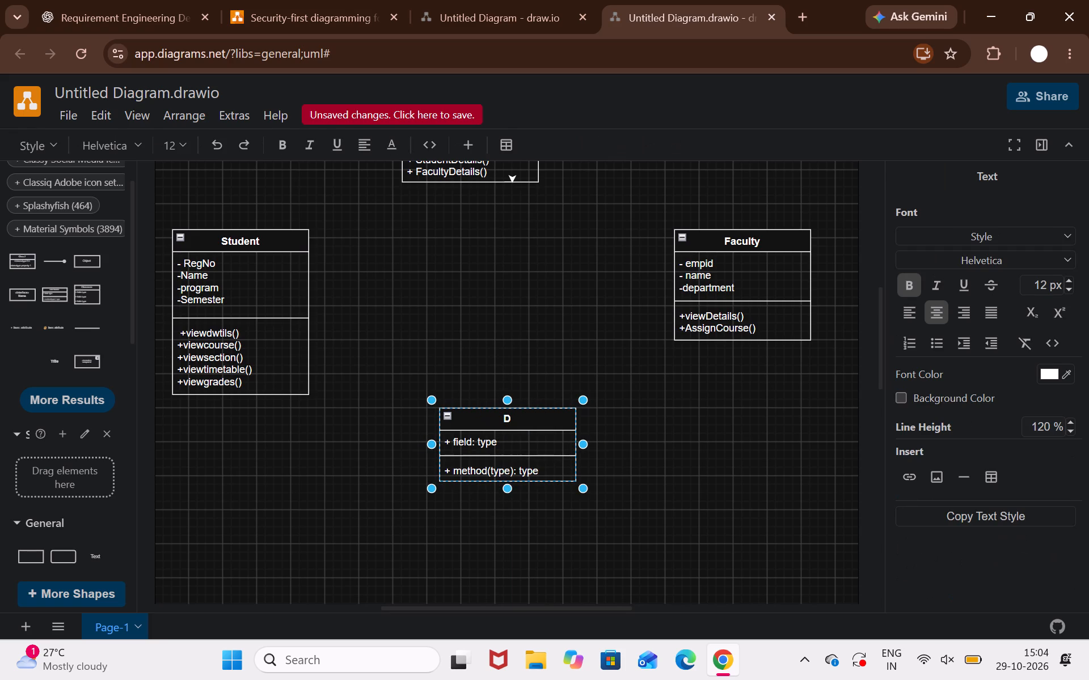
text(epartment)
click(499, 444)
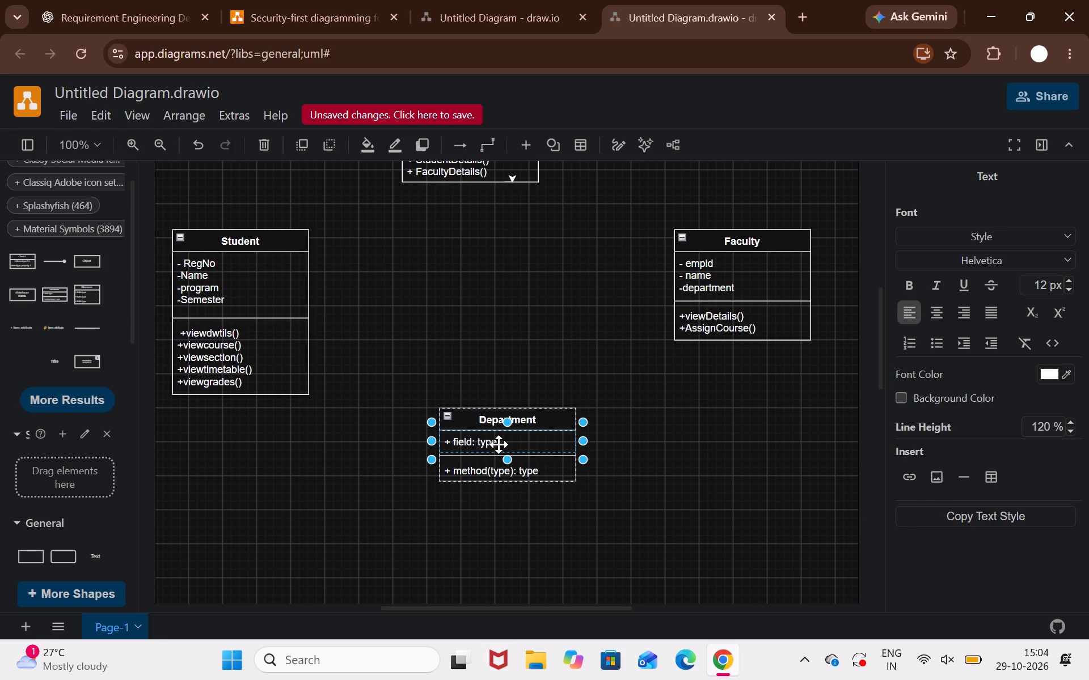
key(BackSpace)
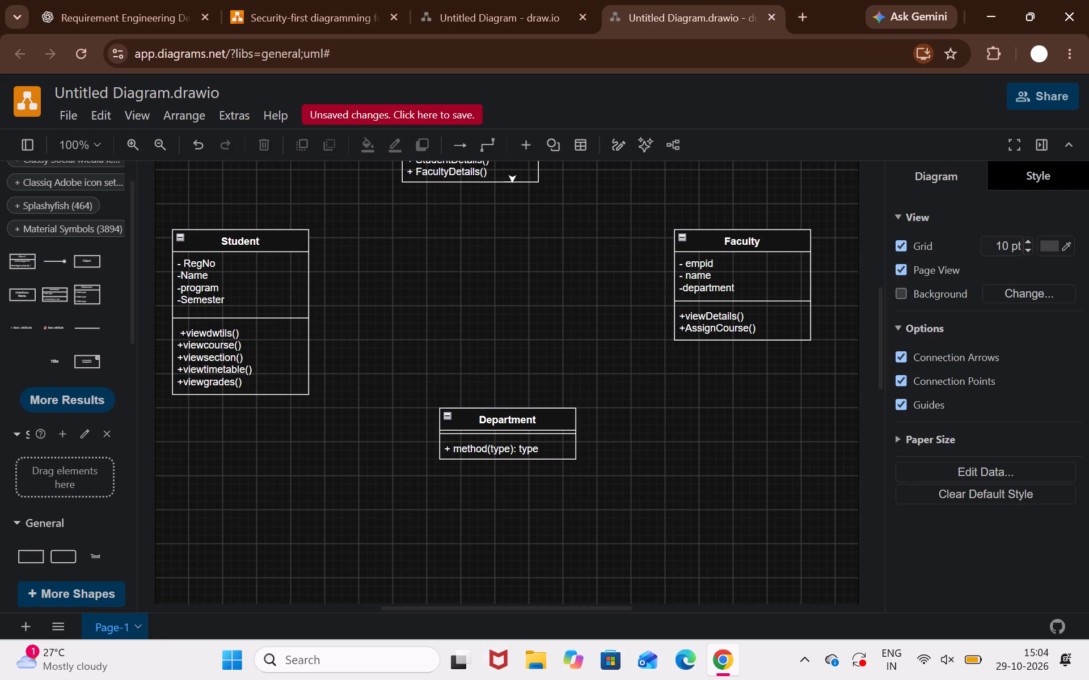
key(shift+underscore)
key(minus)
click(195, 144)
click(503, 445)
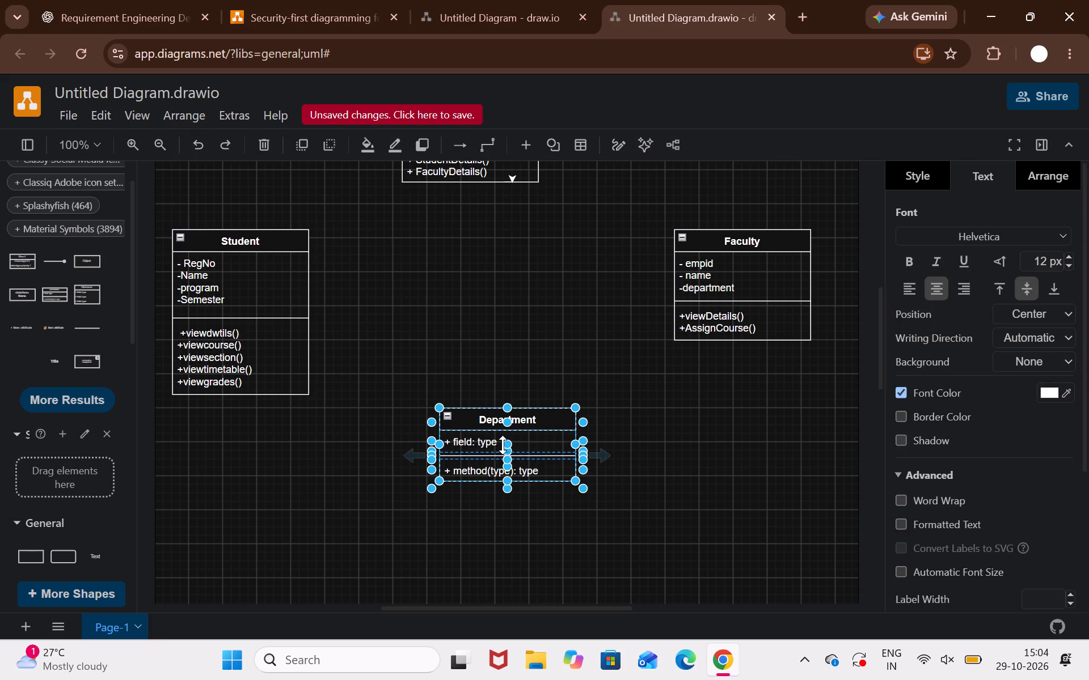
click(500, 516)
triple_click(491, 443)
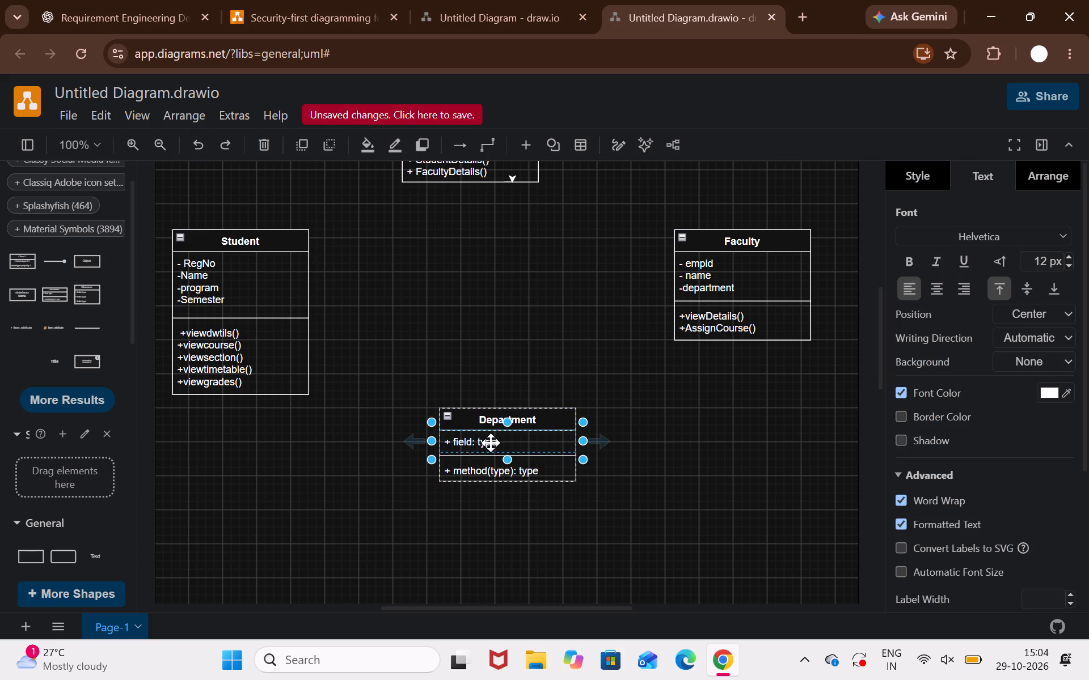
key(shift+underscore)
key(BackSpace)
key(minus)
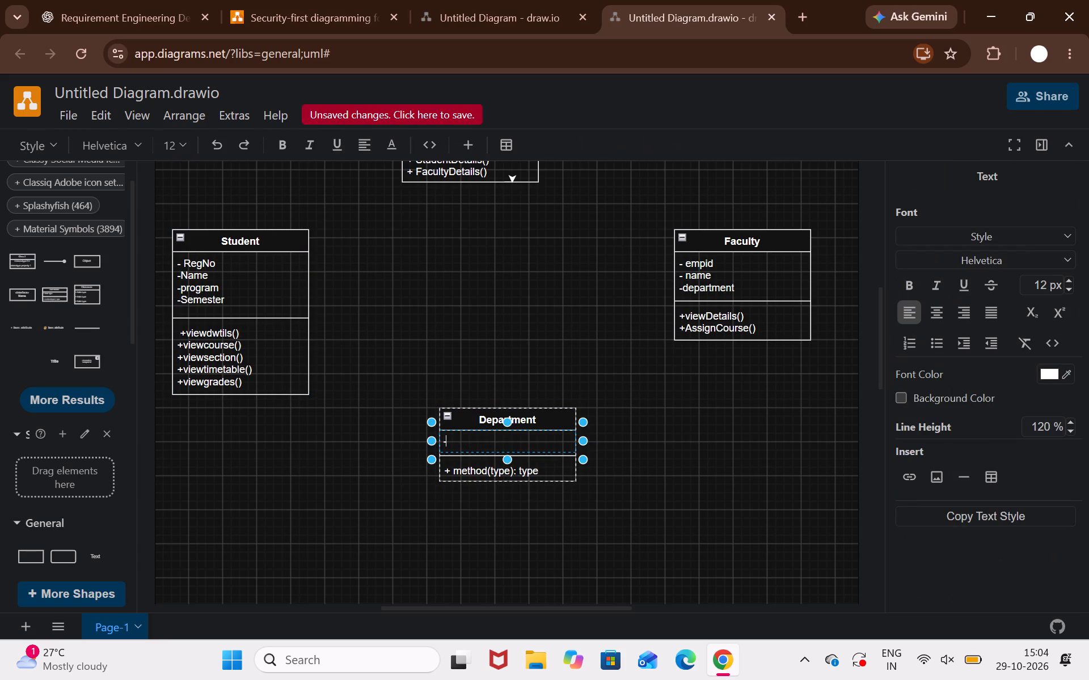
key(space)
text(Dept)
text(Name)
key(Return)
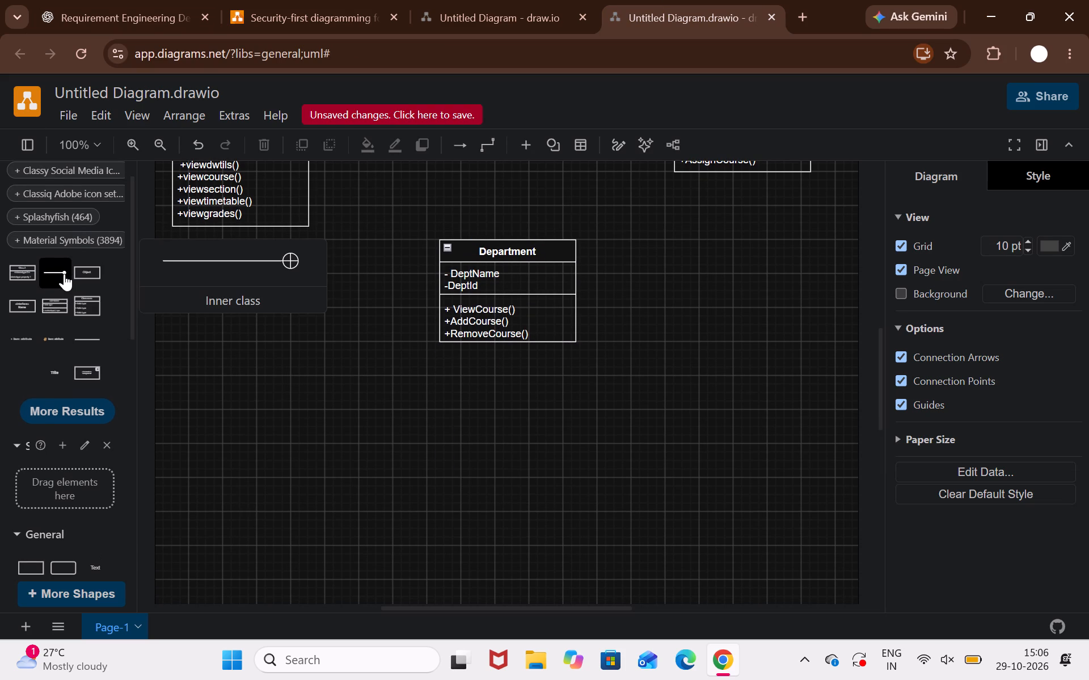
click(55, 309)
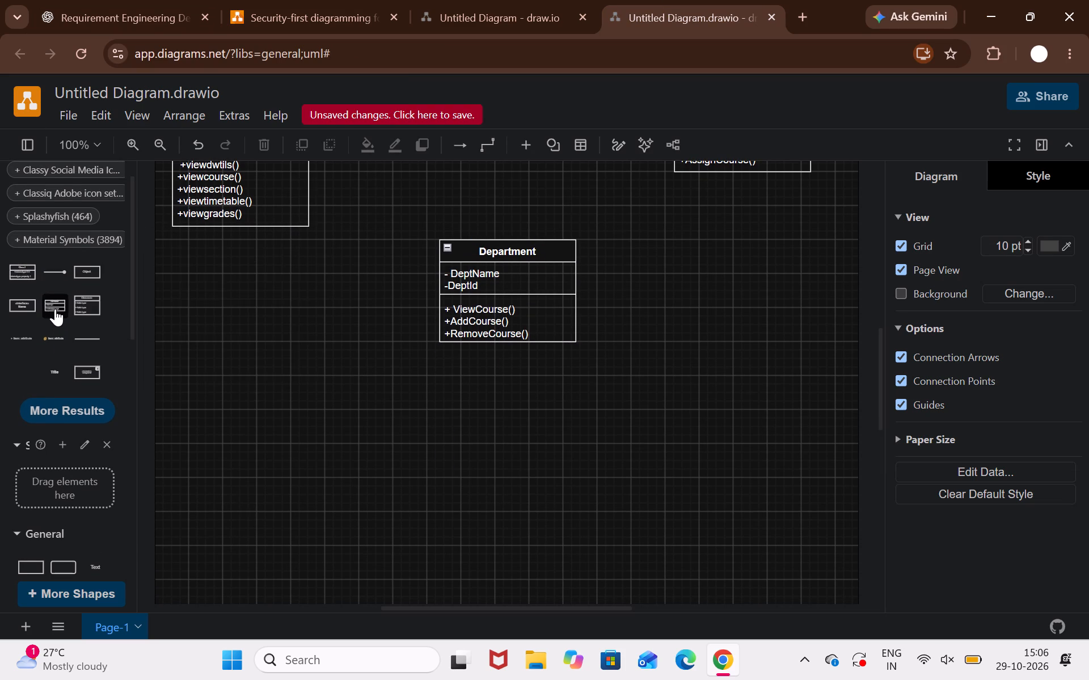
drag(484, 381, 474, 422)
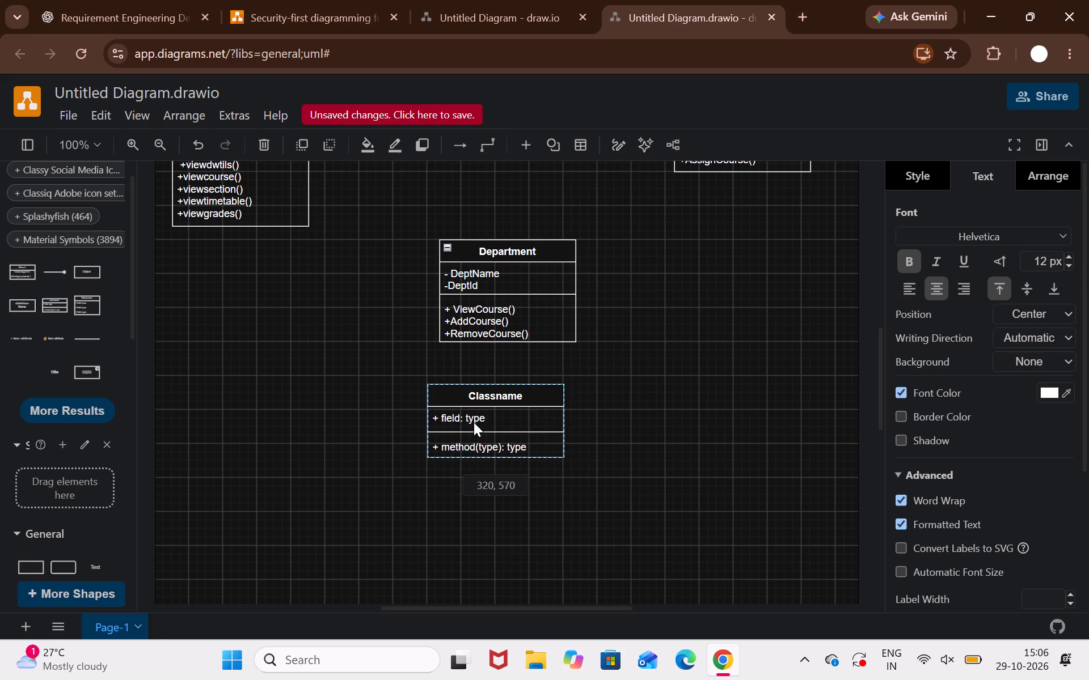
drag(474, 422, 484, 411)
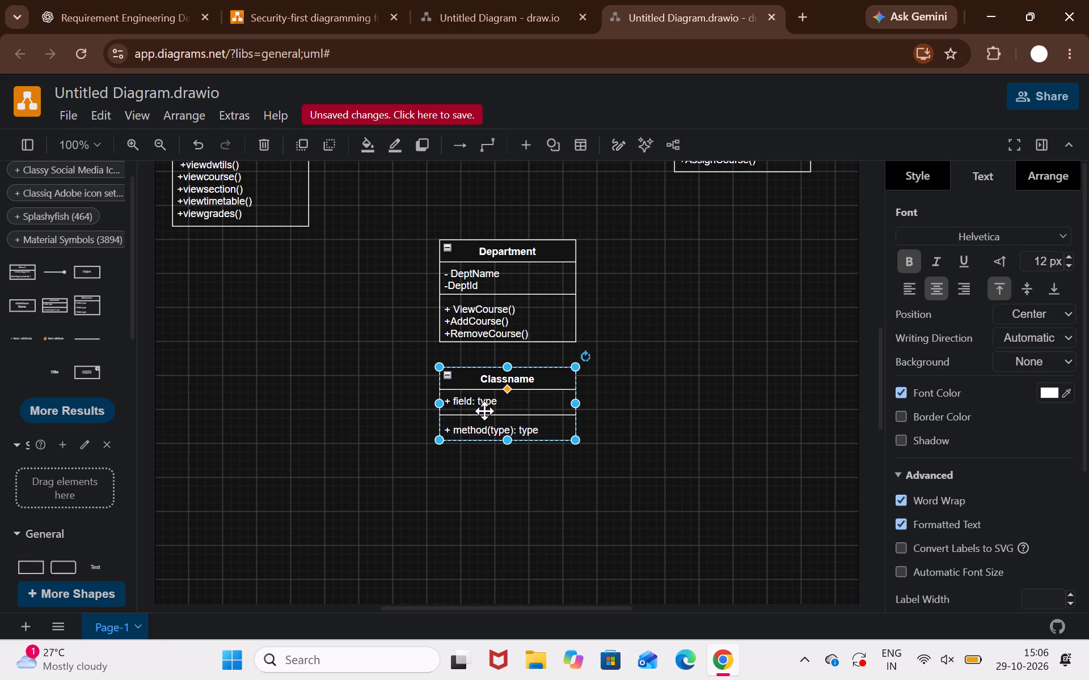
Name the new class below Department "Course".
double_click(527, 379)
text(Course)
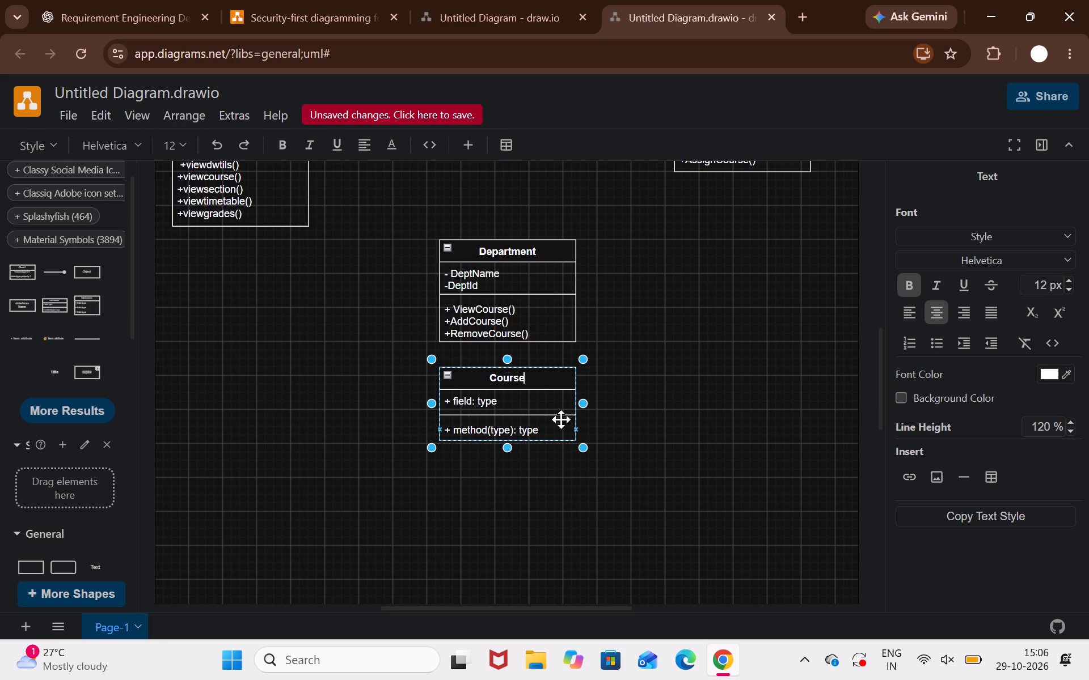
Replace the Course class's field placeholder with two attribute lines, "- Name" and "-coursecode".
double_click(515, 403)
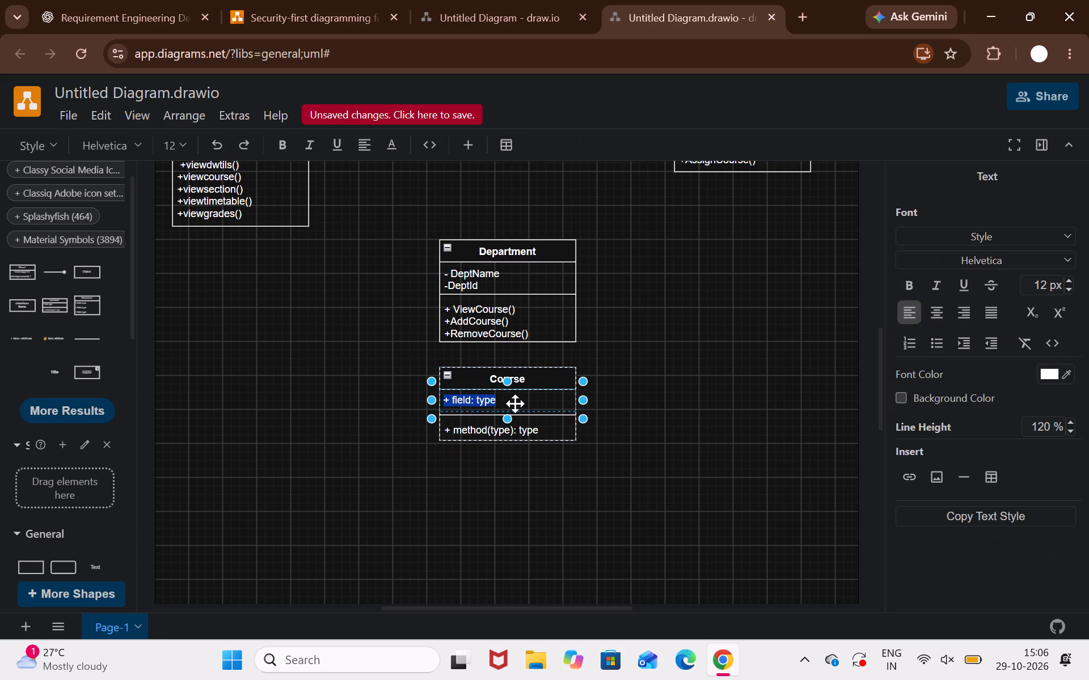
key(shift+plus)
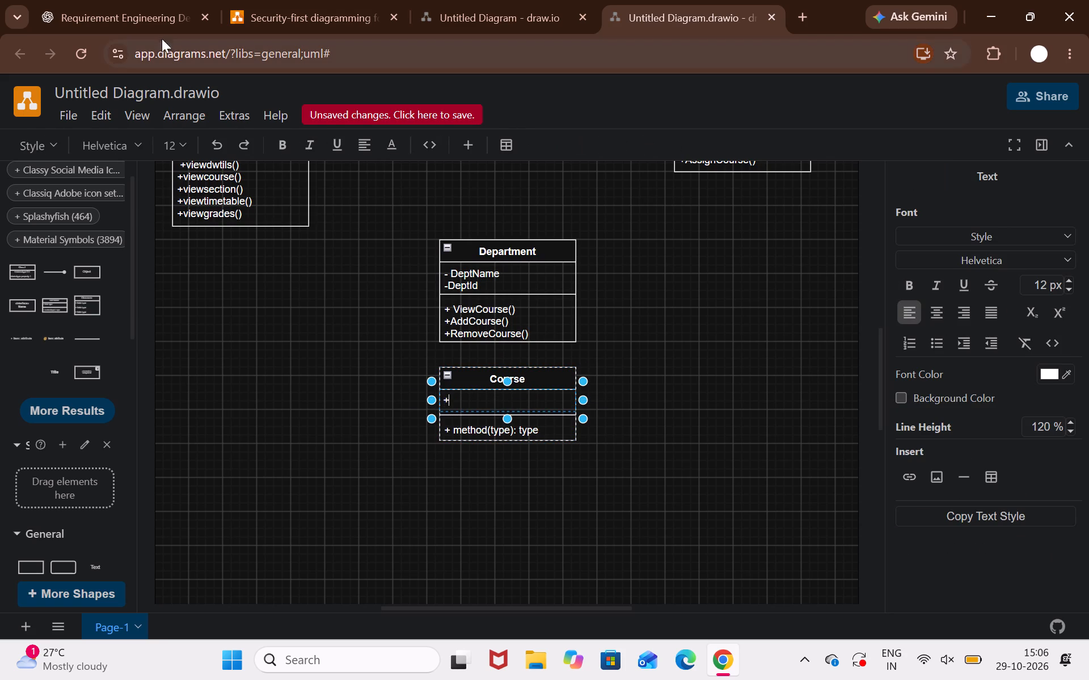
key(BackSpace)
key(shift+underscore)
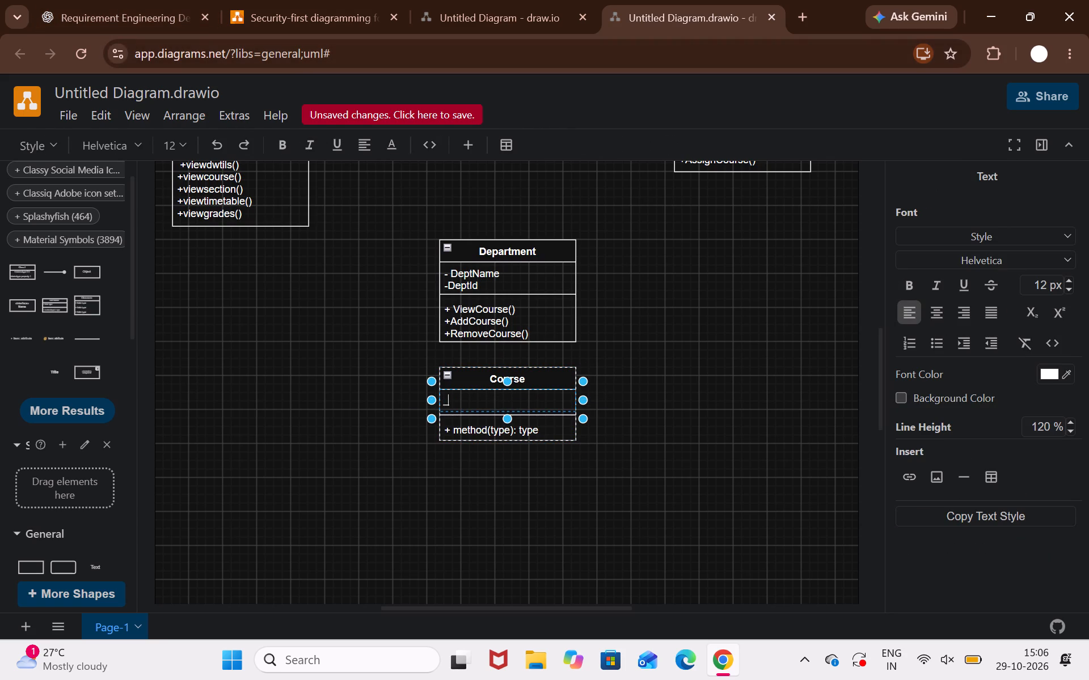
key(BackSpace)
key(0)
key(BackSpace)
key(minus)
key(space)
text(Name)
key(Return)
key(minus)
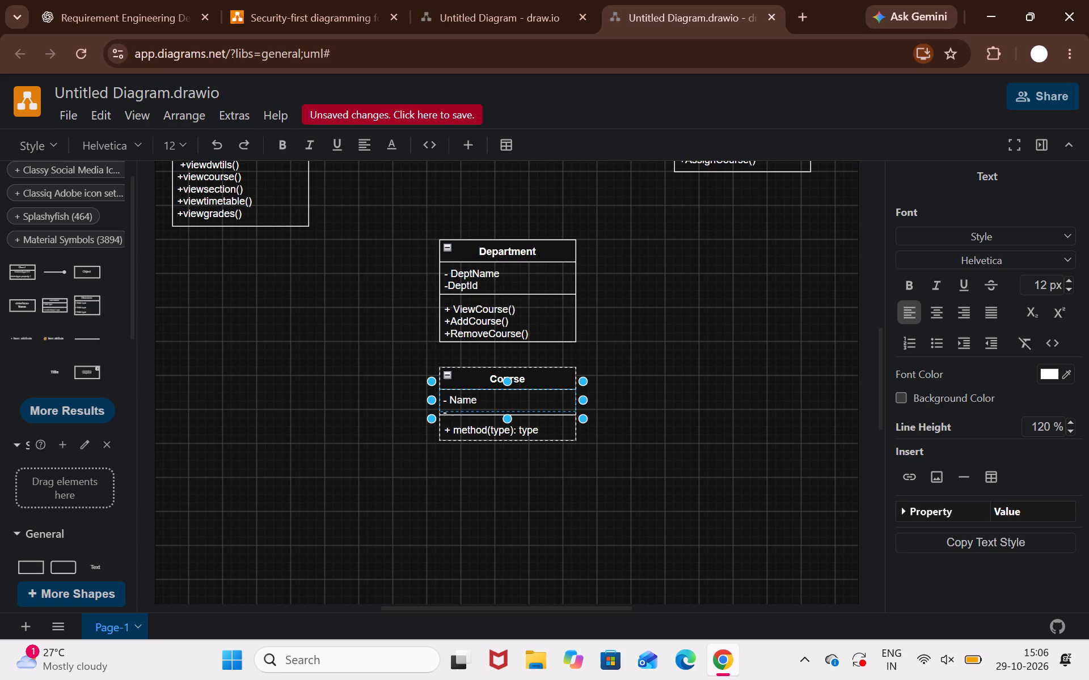
text(coursecode)
Add three more attribute lines to the Course class below "-coursecode": "-title", "-credits" and "-prerequisites".
key(Return)
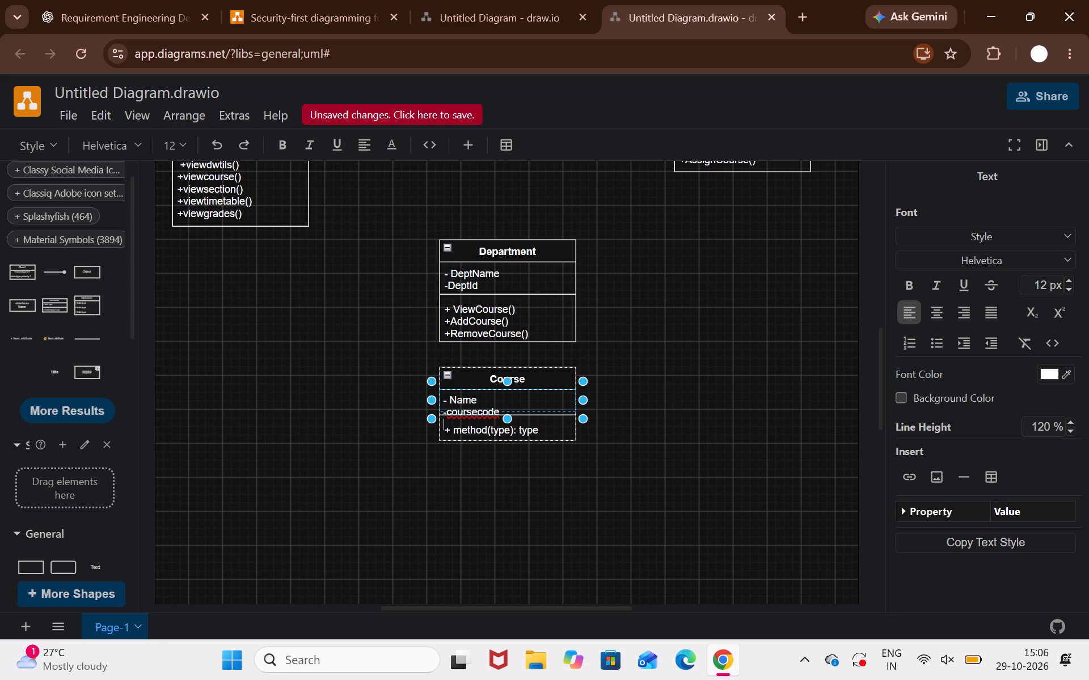
text(-title)
key(minus)
key(BackSpace)
key(Return)
text(-credits)
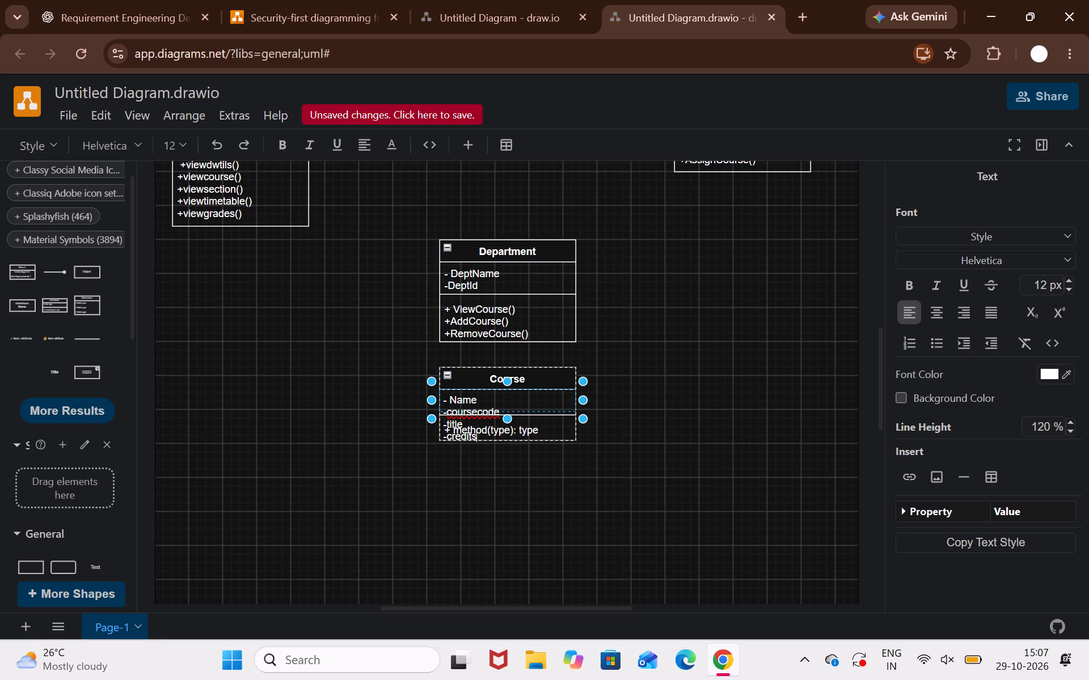
key(Return)
text(-prerequisites)
Stretch the Course class's attribute row downward past the "-title" line.
click(511, 402)
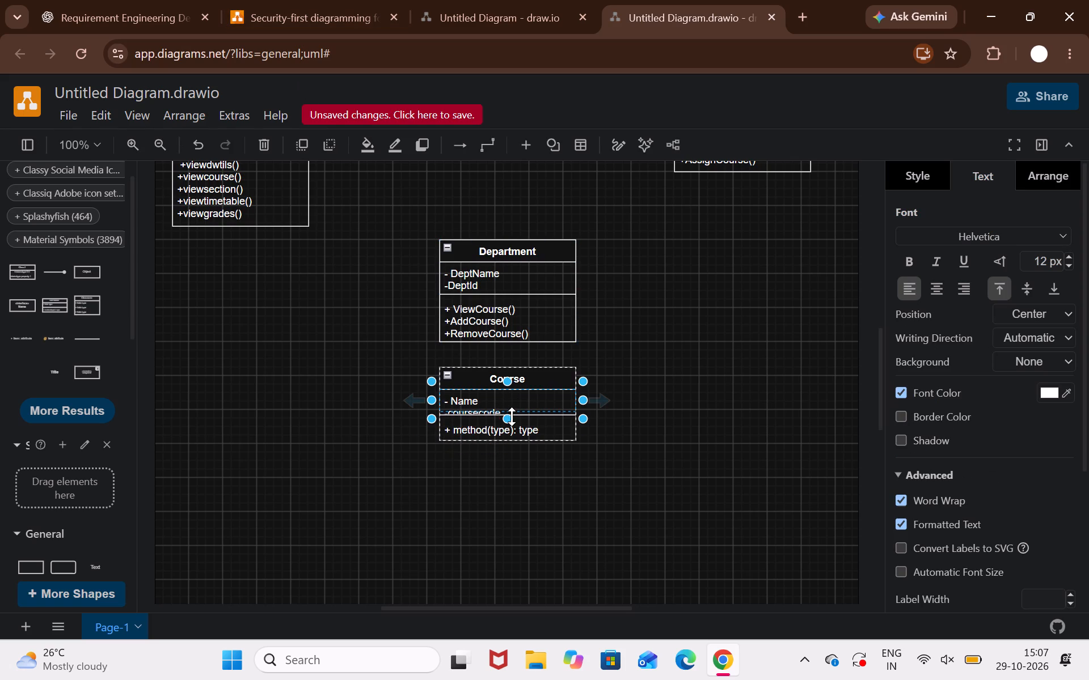
drag(510, 418, 503, 428)
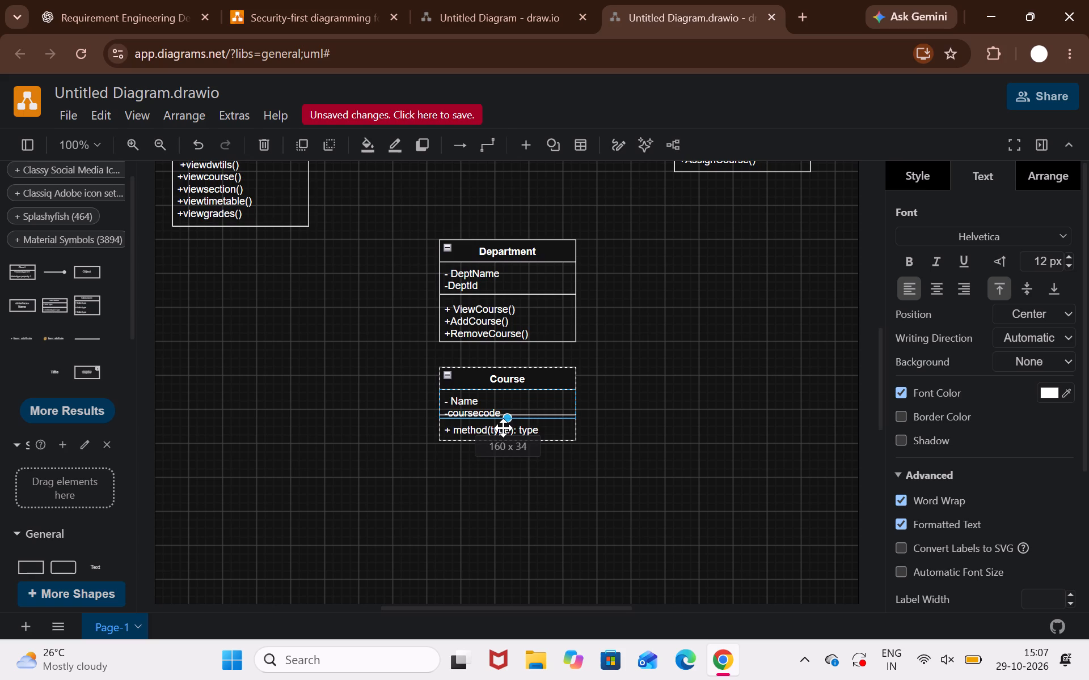
drag(503, 428, 500, 439)
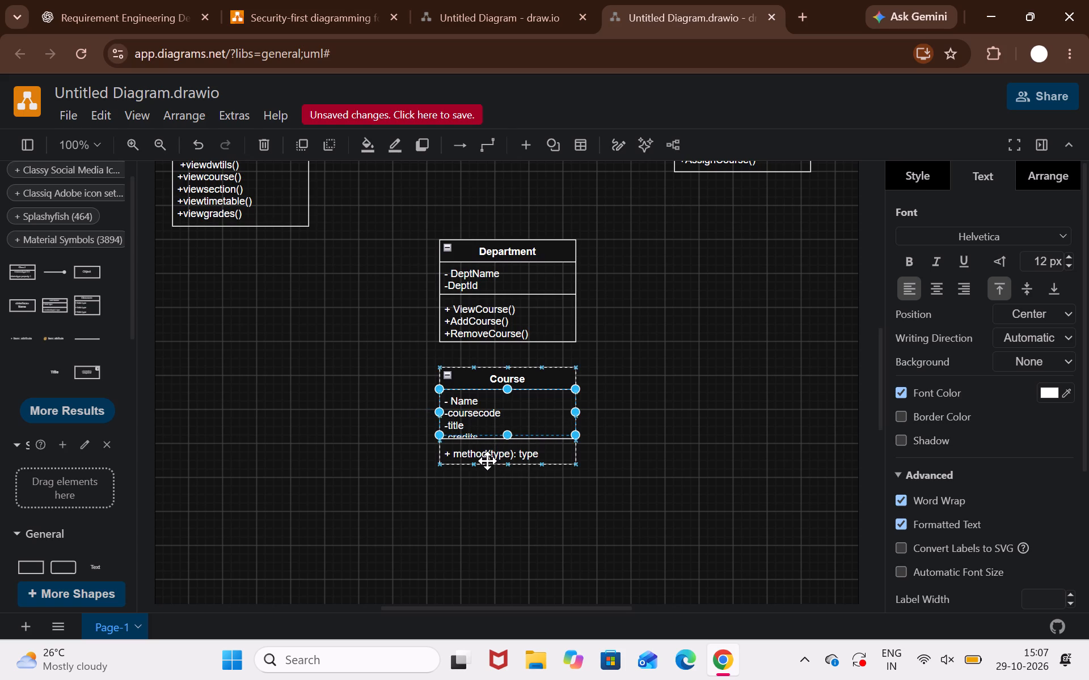
click(487, 461)
click(446, 499)
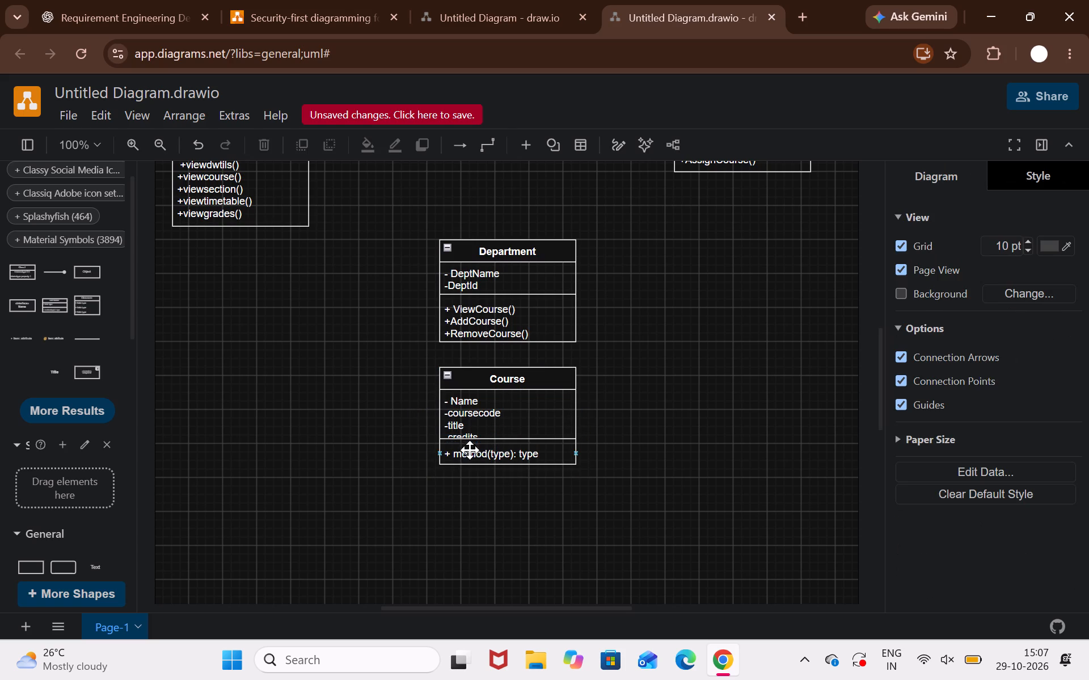
Stretch the Course class's method row downward to make room for several method lines.
click(478, 444)
drag(509, 433, 513, 472)
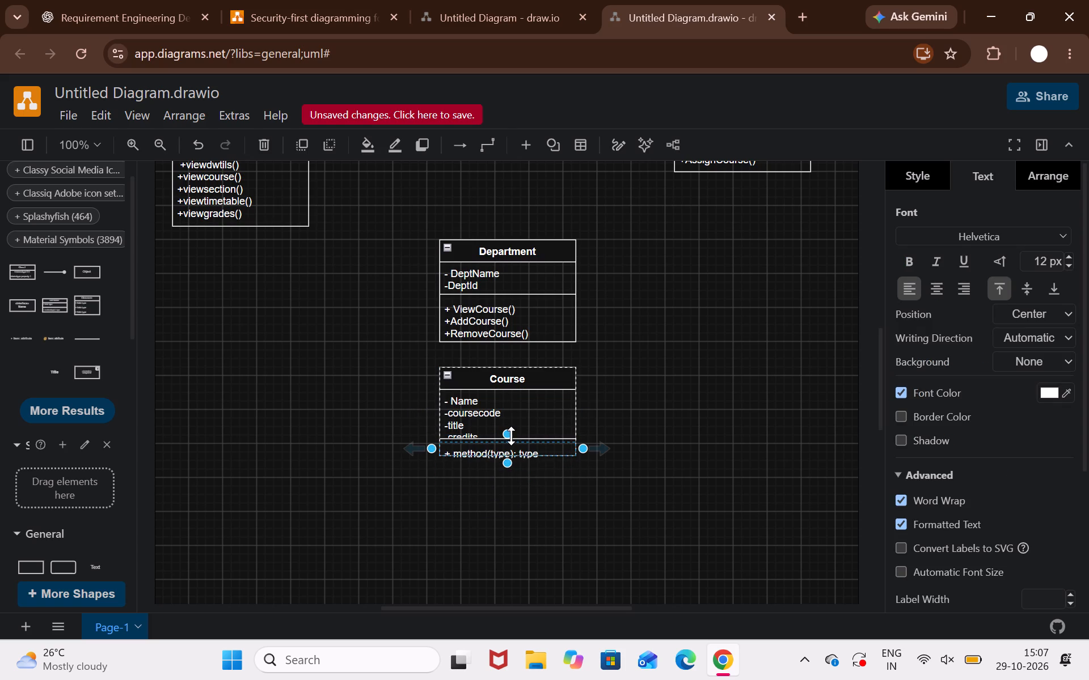
drag(508, 433, 513, 470)
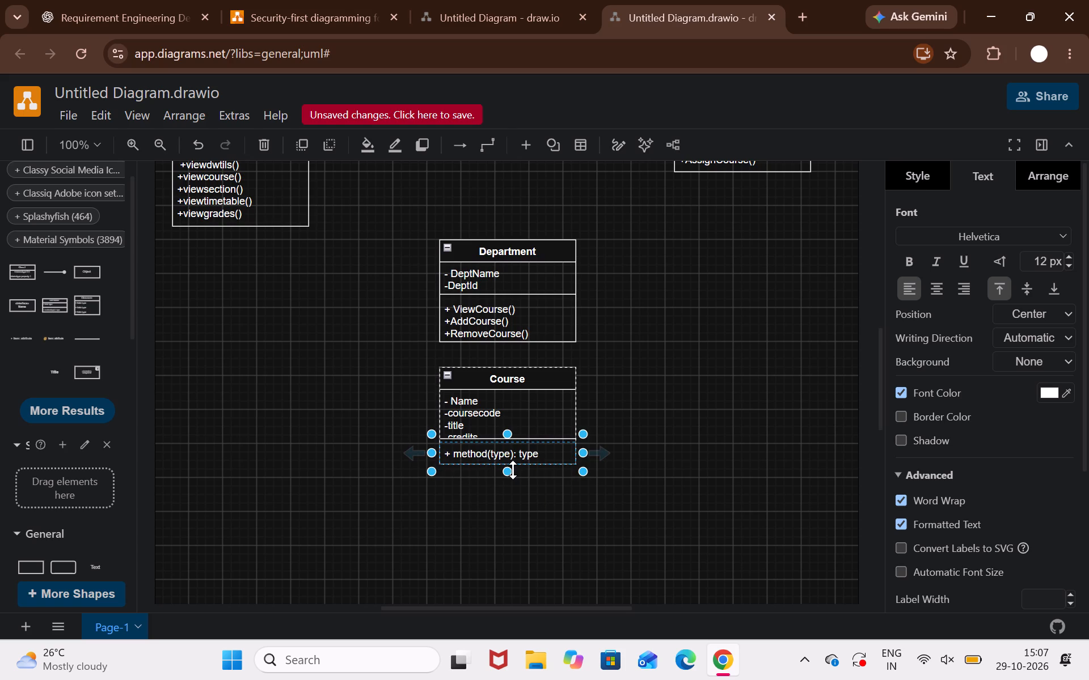
drag(508, 472, 512, 522)
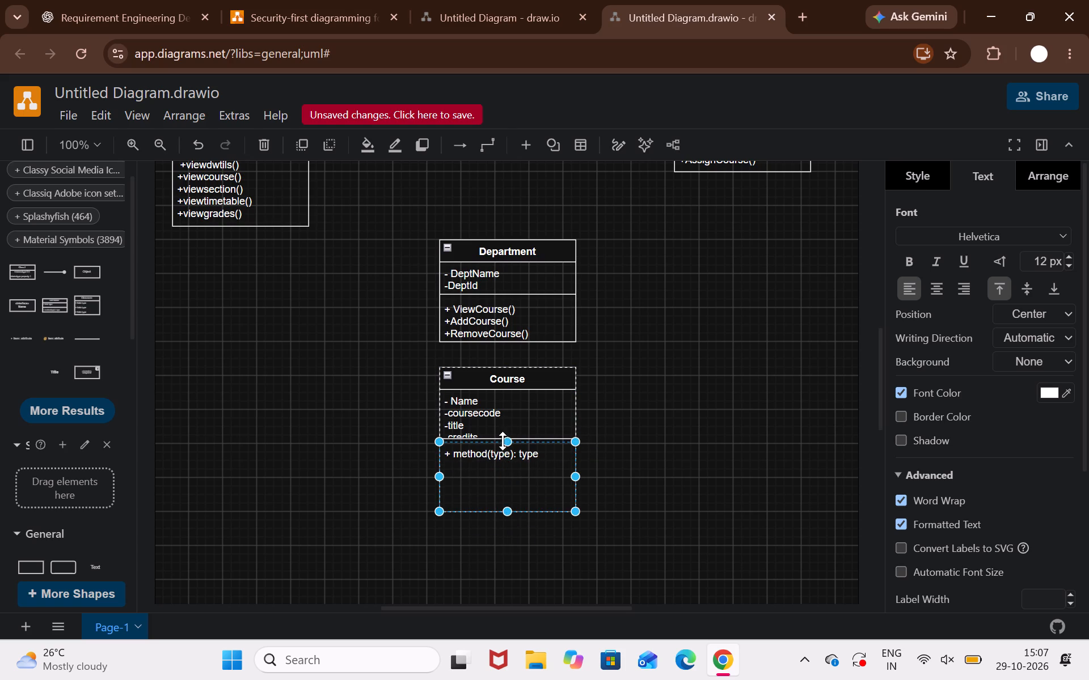
click(508, 432)
drag(508, 436, 502, 450)
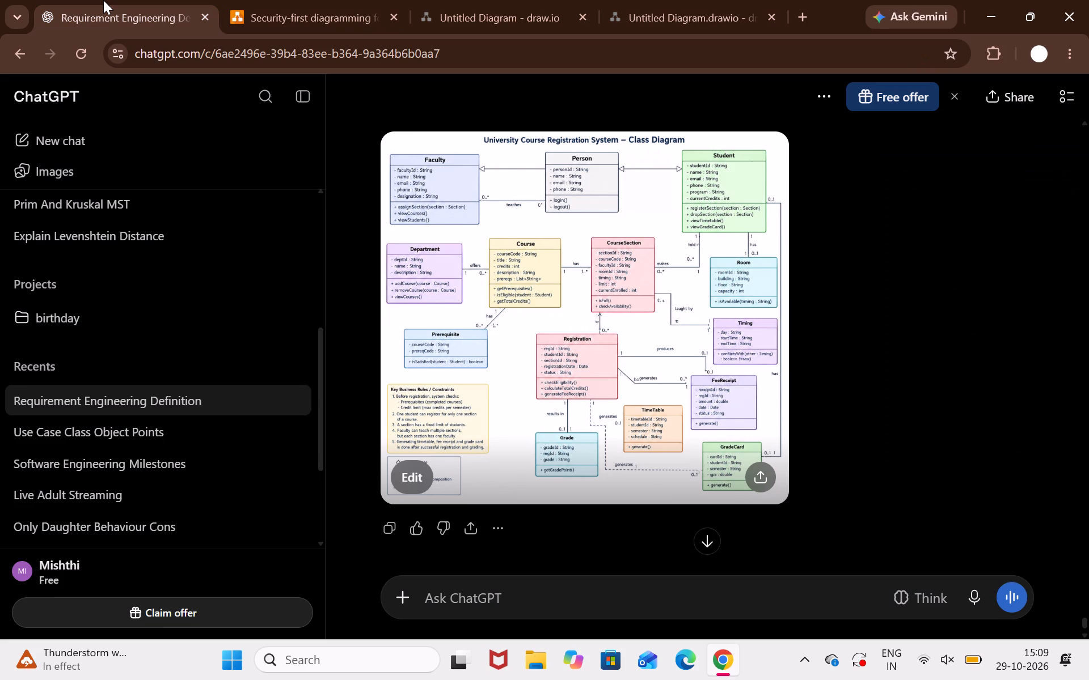
click(672, 0)
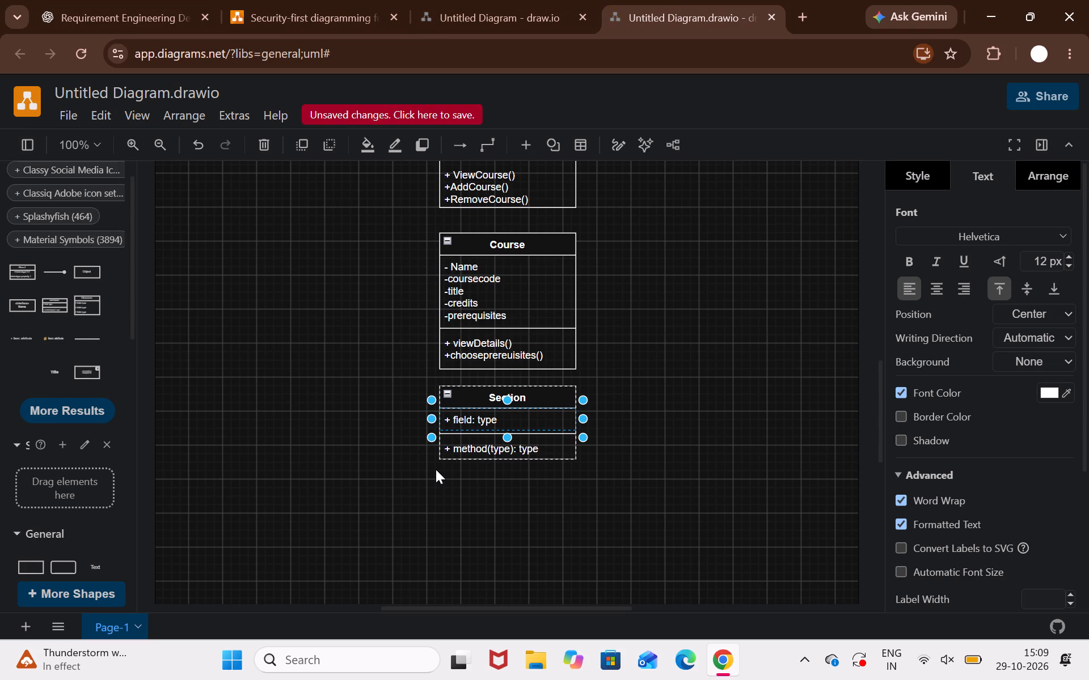
key(minus)
key(space)
text(Section)
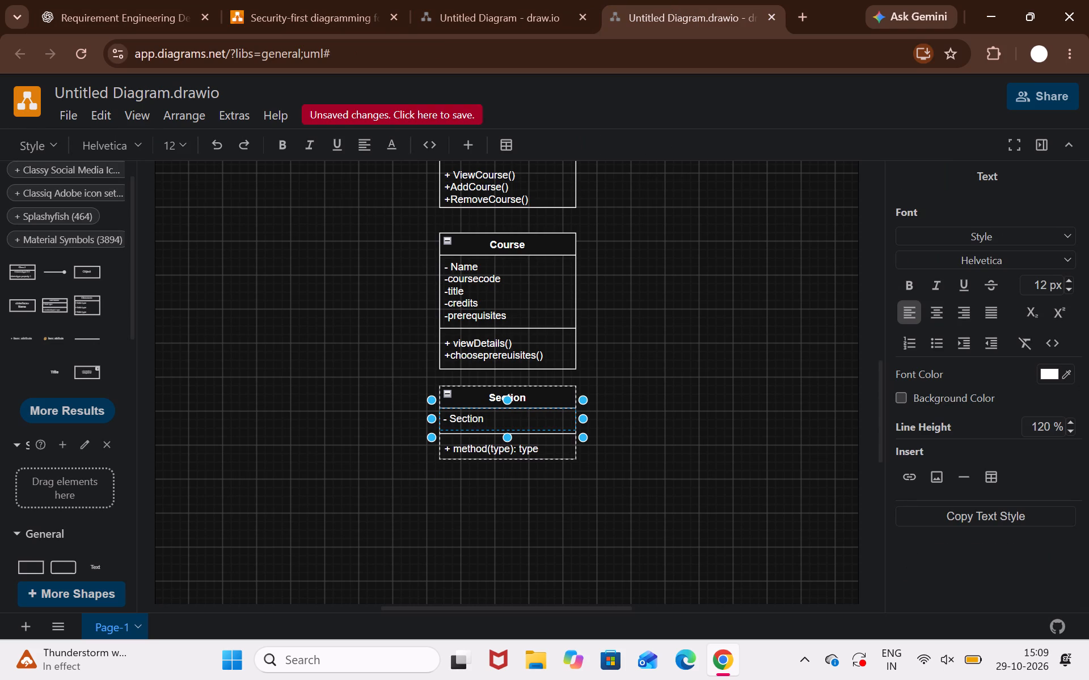
text(No)
key(Return)
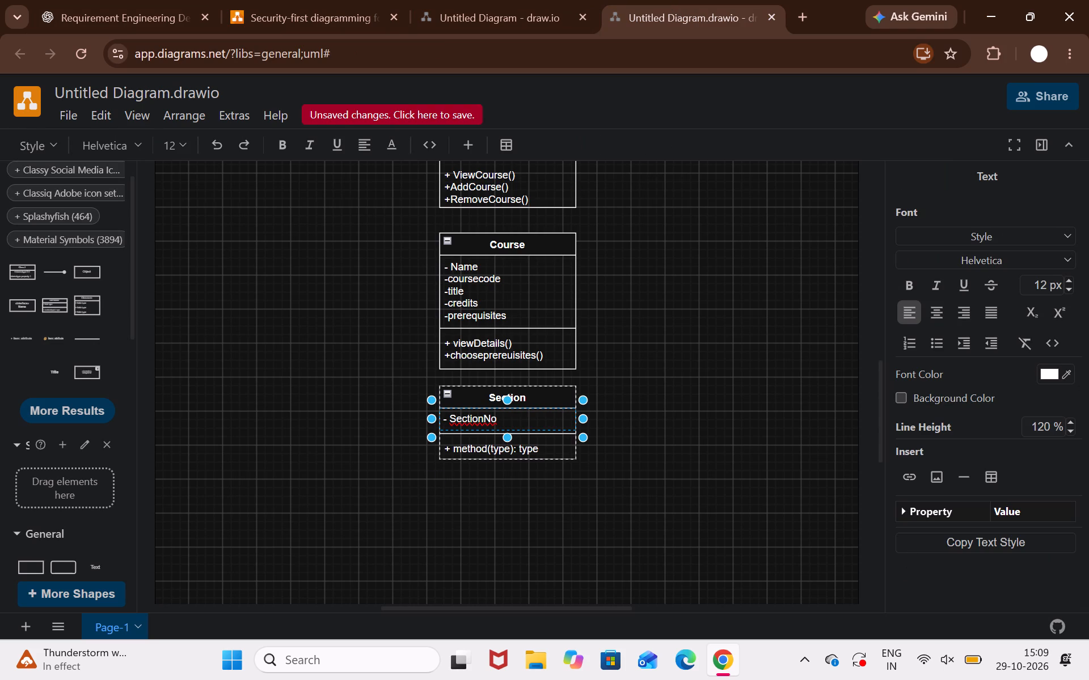
key(minus)
text(timing)
key(Return)
key(minus)
text(room)
key(Return)
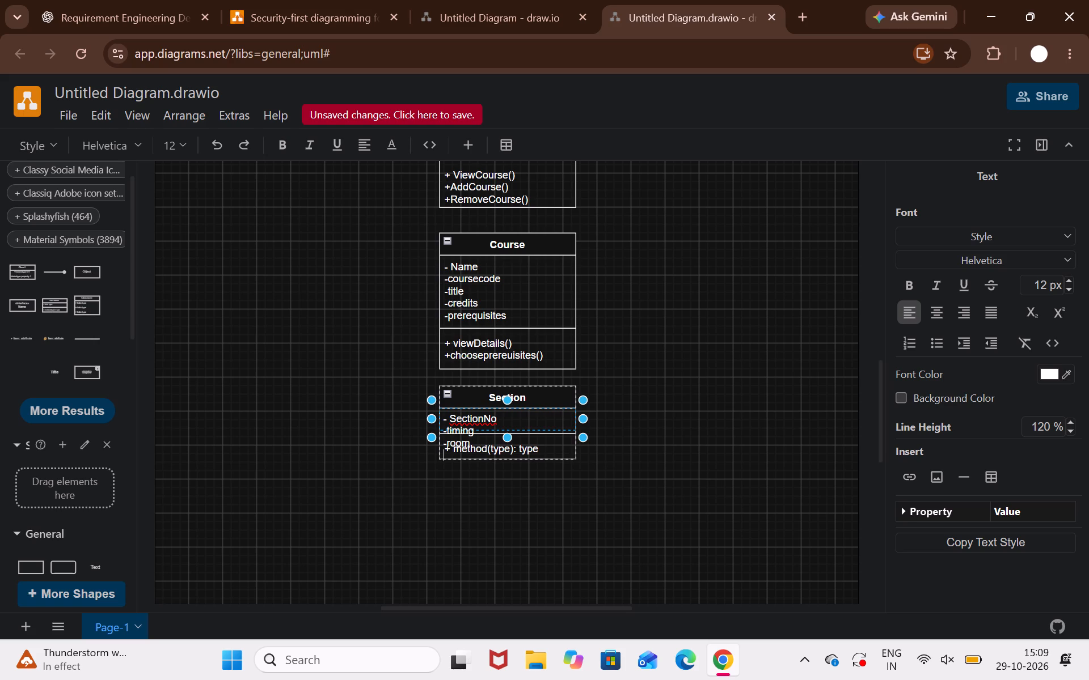
key(minus)
text(seatli)
text(mit)
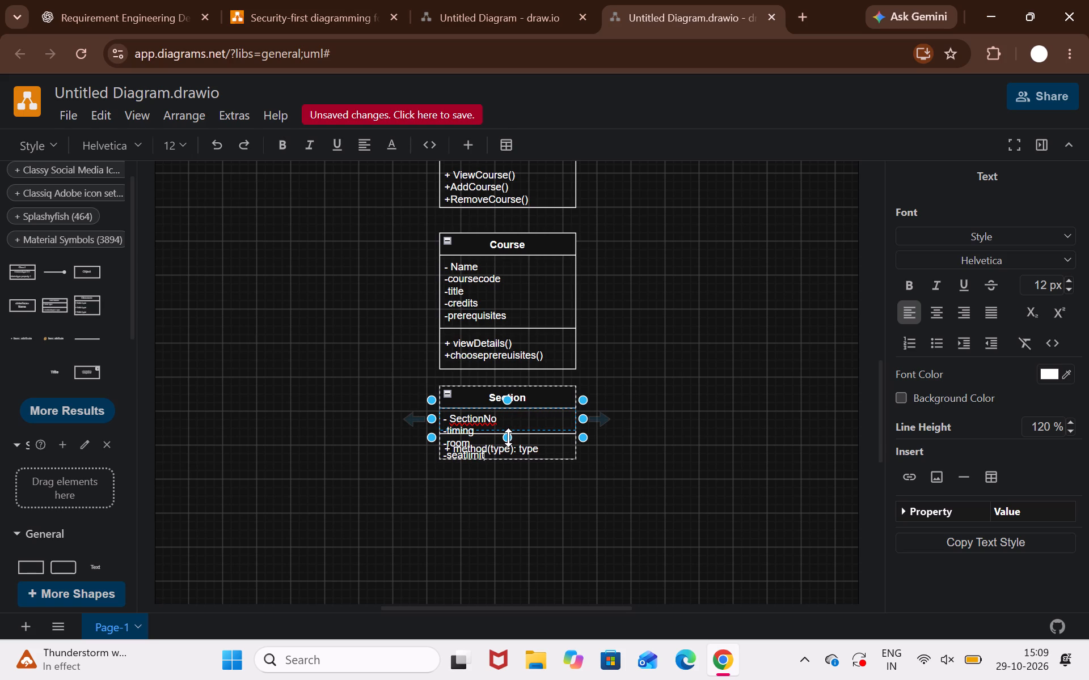
Enlarge the Section class's attribute row to about 160 x 74 so that it holds all four attribute lines.
drag(508, 437, 502, 474)
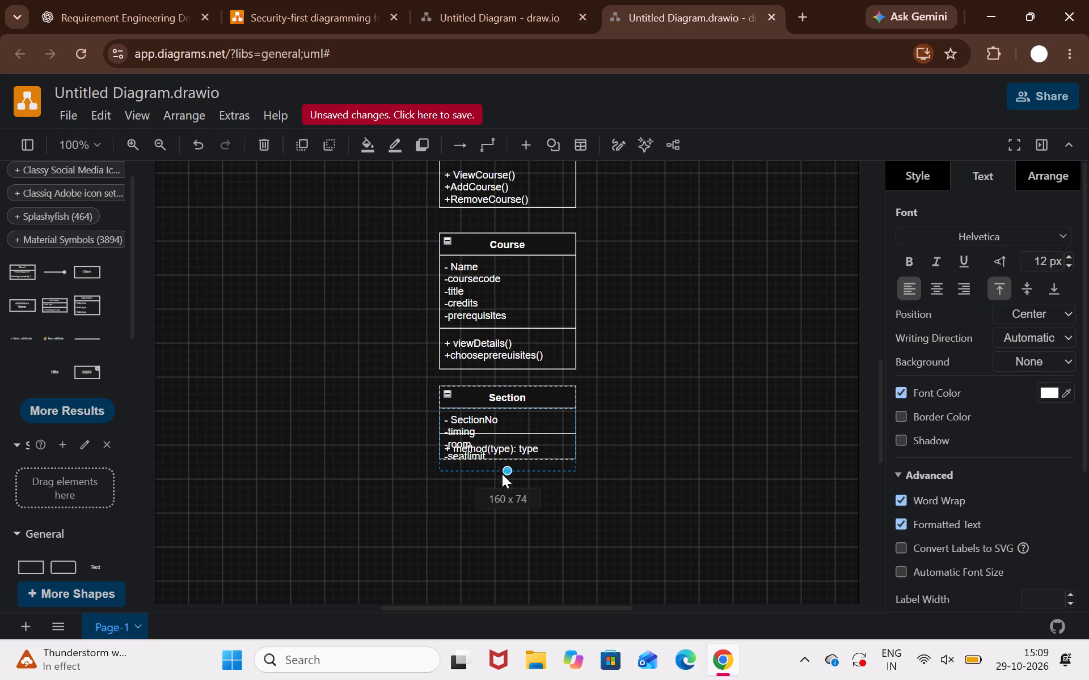
drag(502, 474, 501, 479)
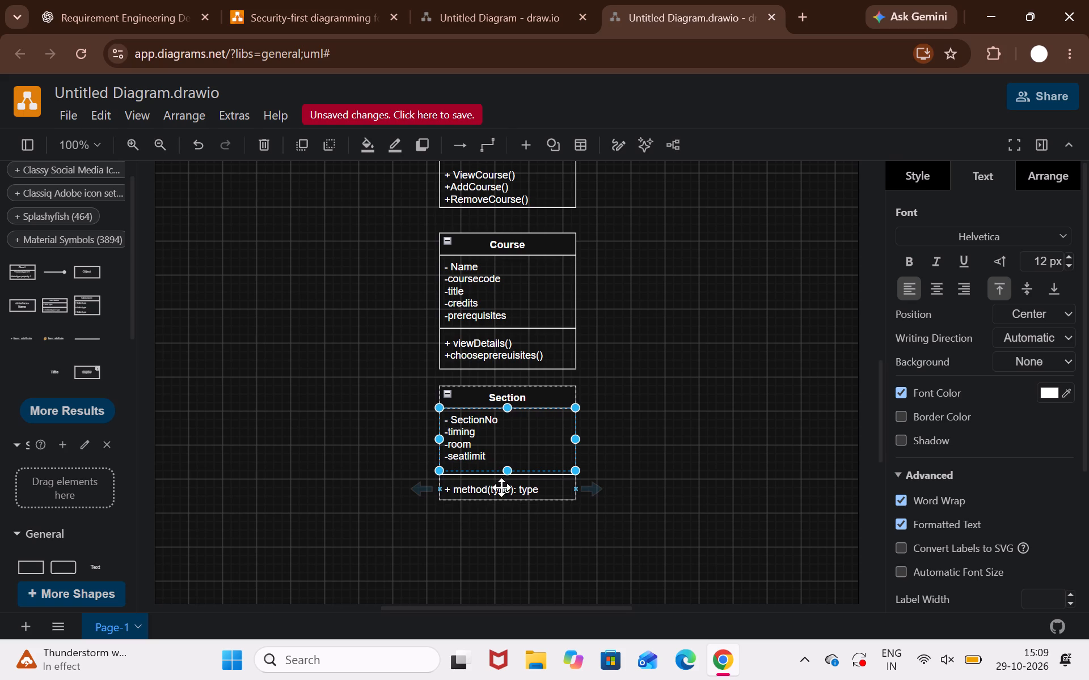
click(390, 493)
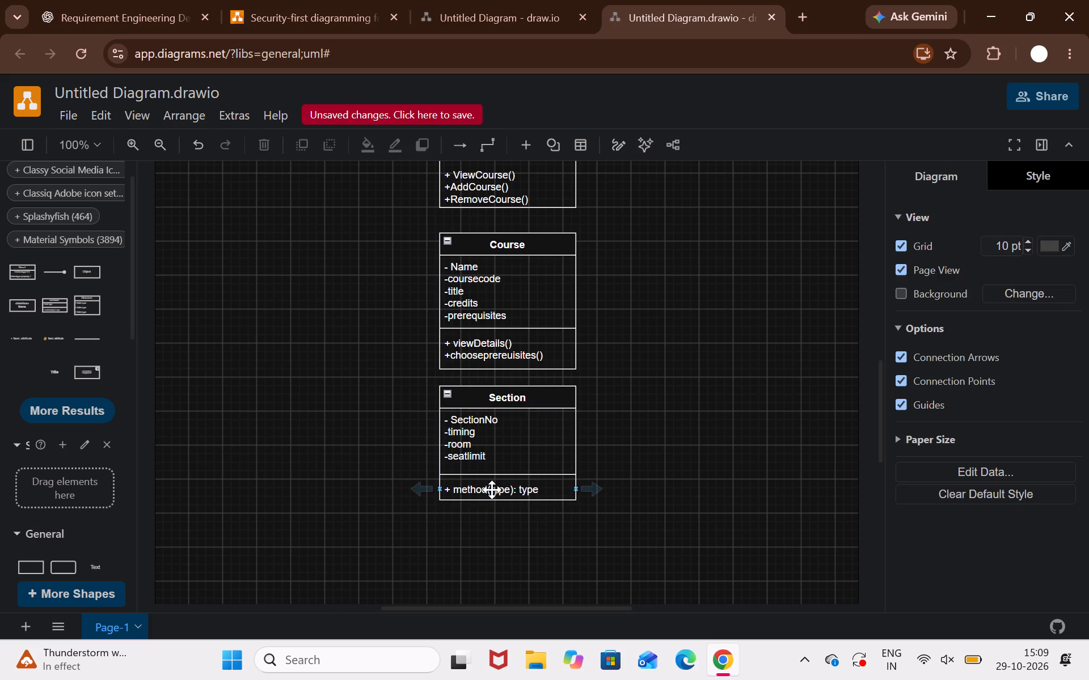
Replace the Section class's method placeholder with "+ viewsectiondetails()", checking the ChatGPT diagram for reference.
click(492, 490)
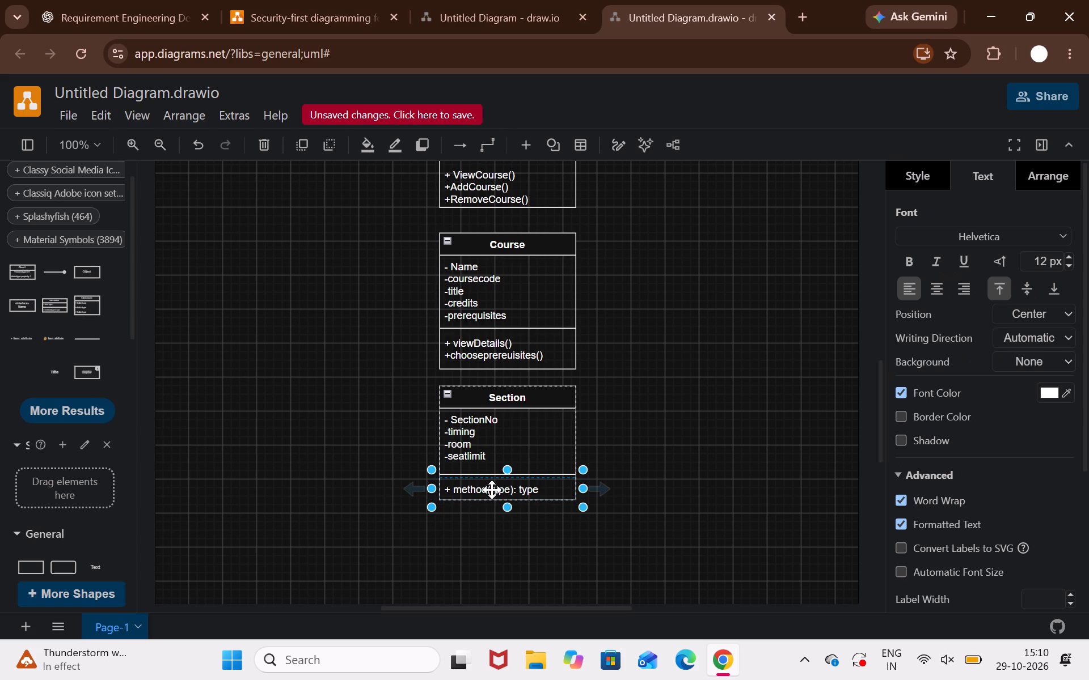
click(80, 0)
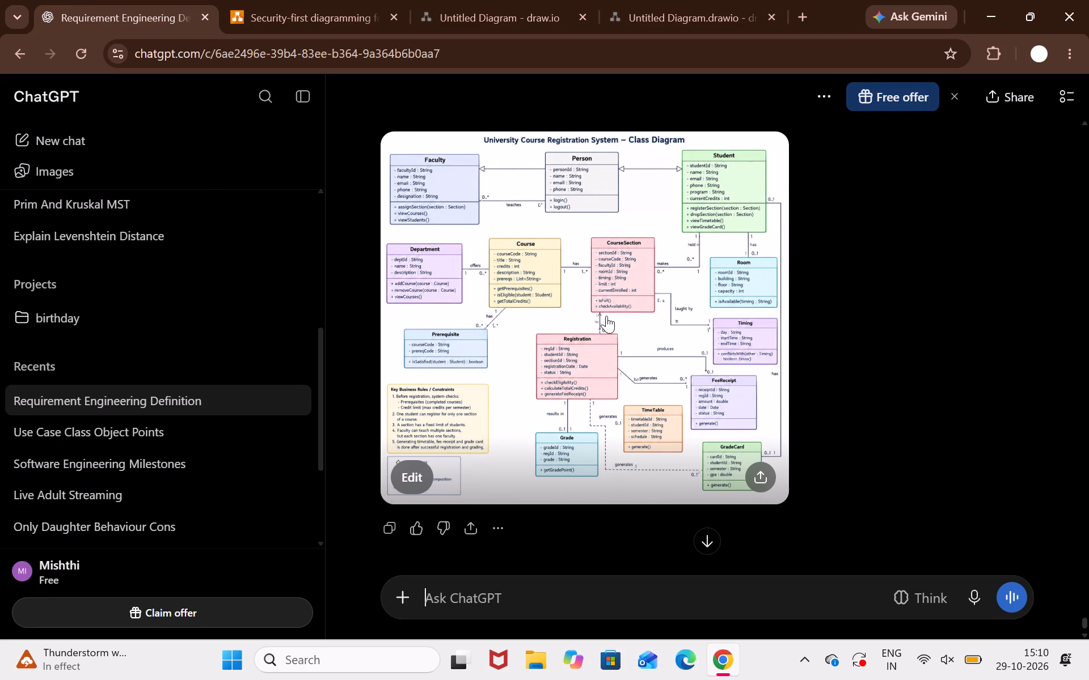
click(665, 0)
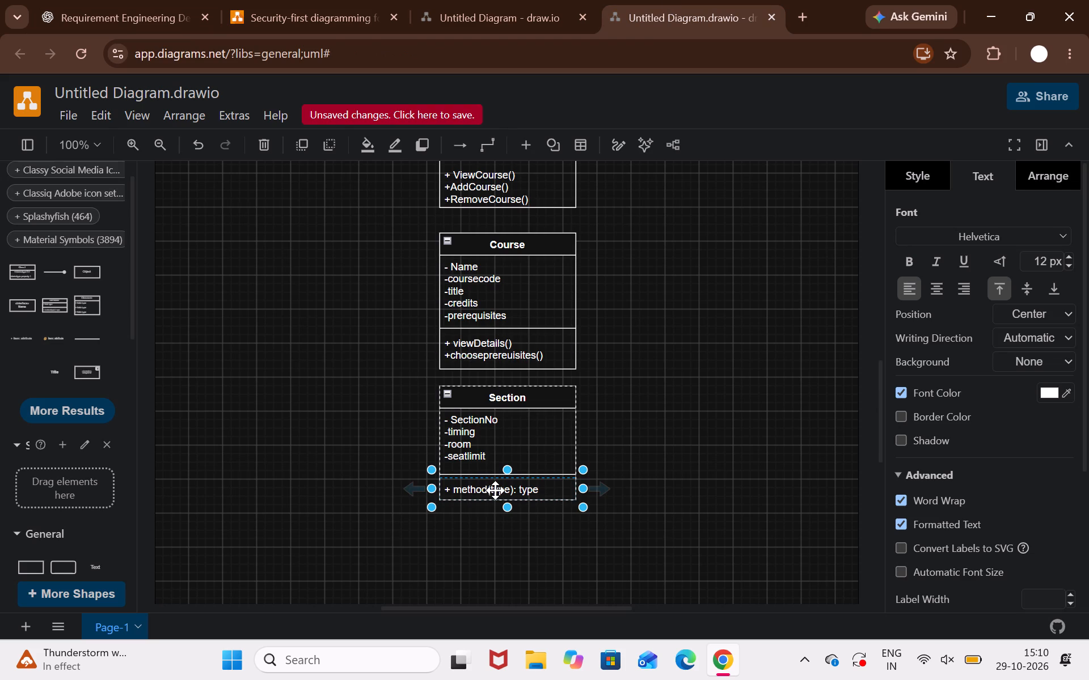
key(shift+plus)
key(space)
text(viewsectionde)
text(tails)
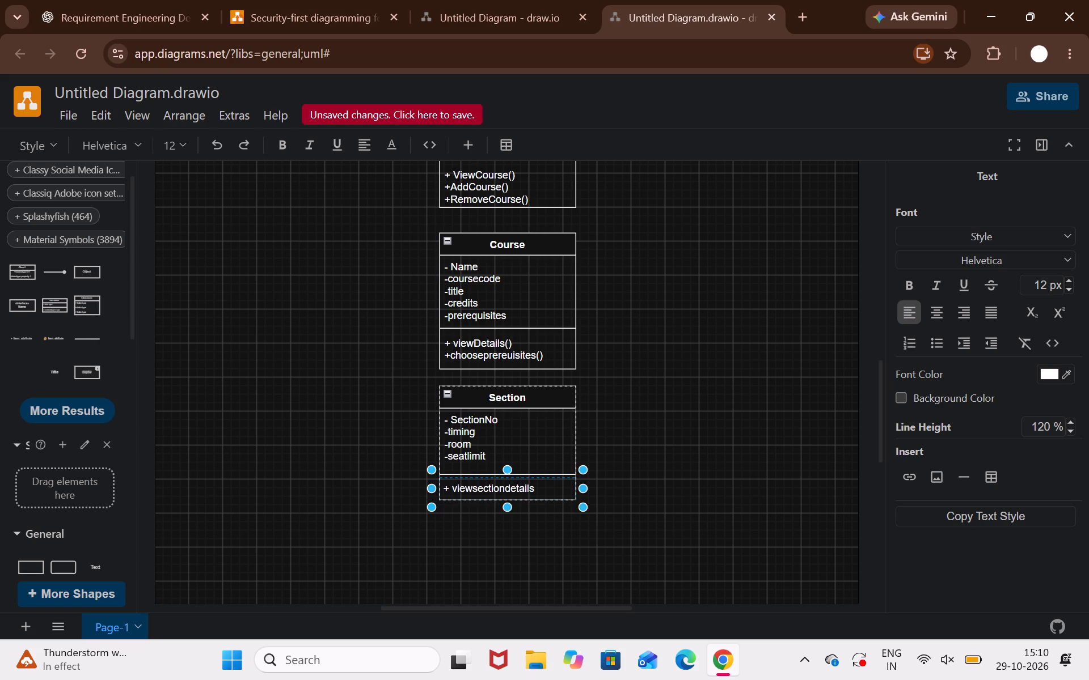
text(())
key(Return)
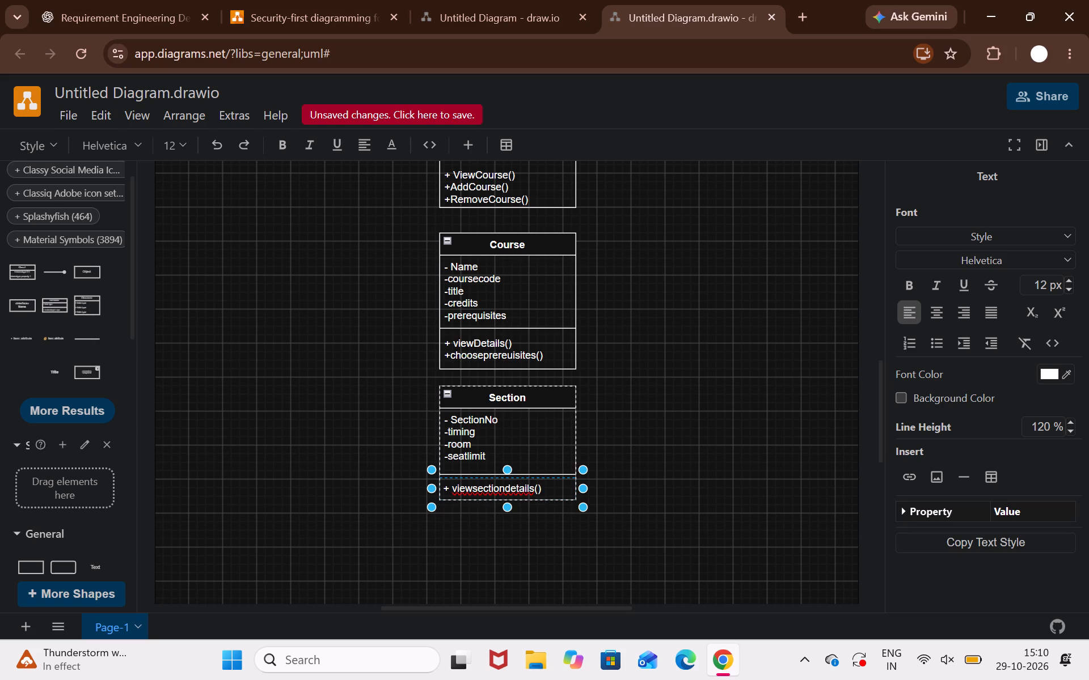
Add the method line "+allotSection()" below "+ viewsectiondetails()" in the Section class.
key(shift+plus)
text(view)
key(BackSpace)
key(BackSpace)
key(BackSpace)
key(BackSpace)
text(allot)
text(Section)
text(())
key(Return)
key(shift+plus)
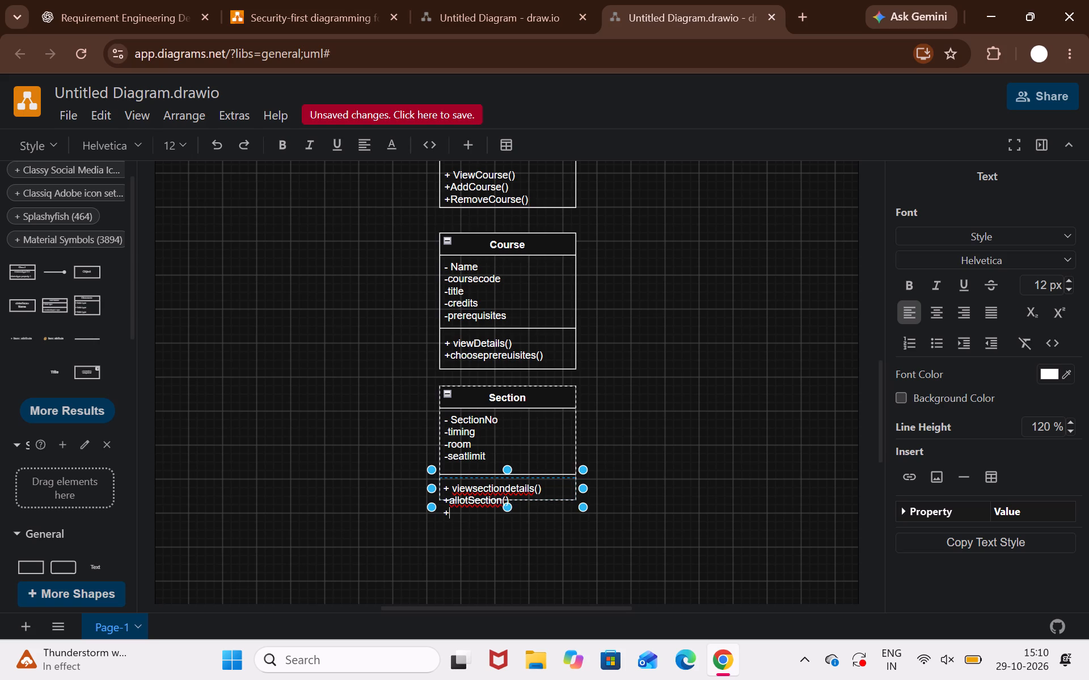
key(BackSpace)
click(513, 490)
click(557, 487)
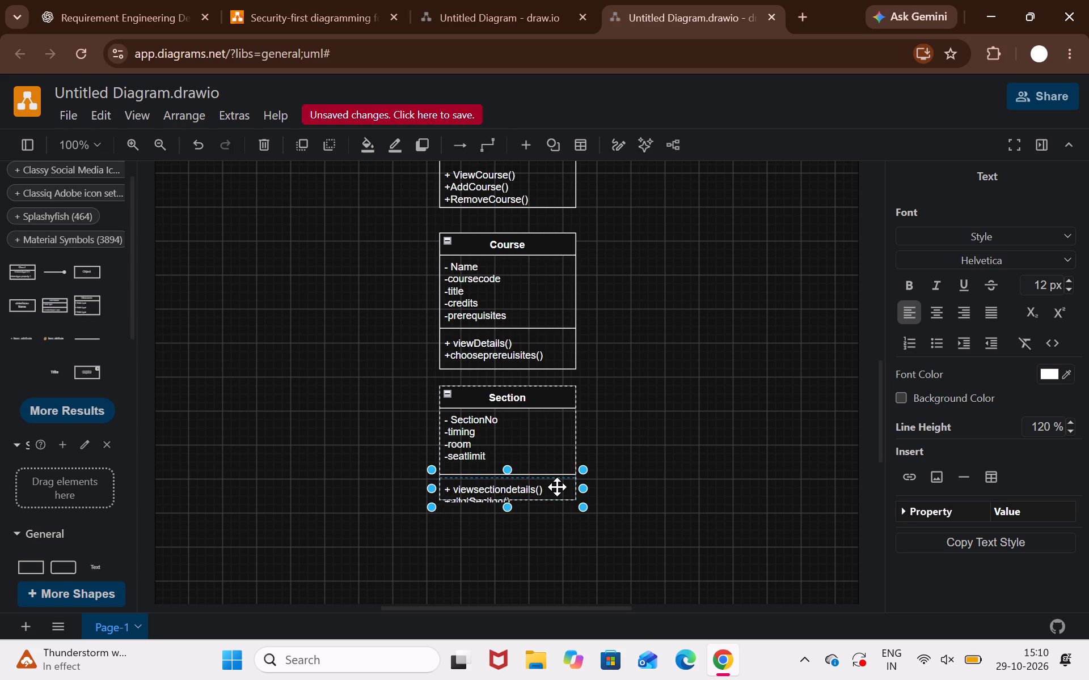
Enlarge the Section class's method row so it ends just below its two method lines.
drag(509, 504, 497, 529)
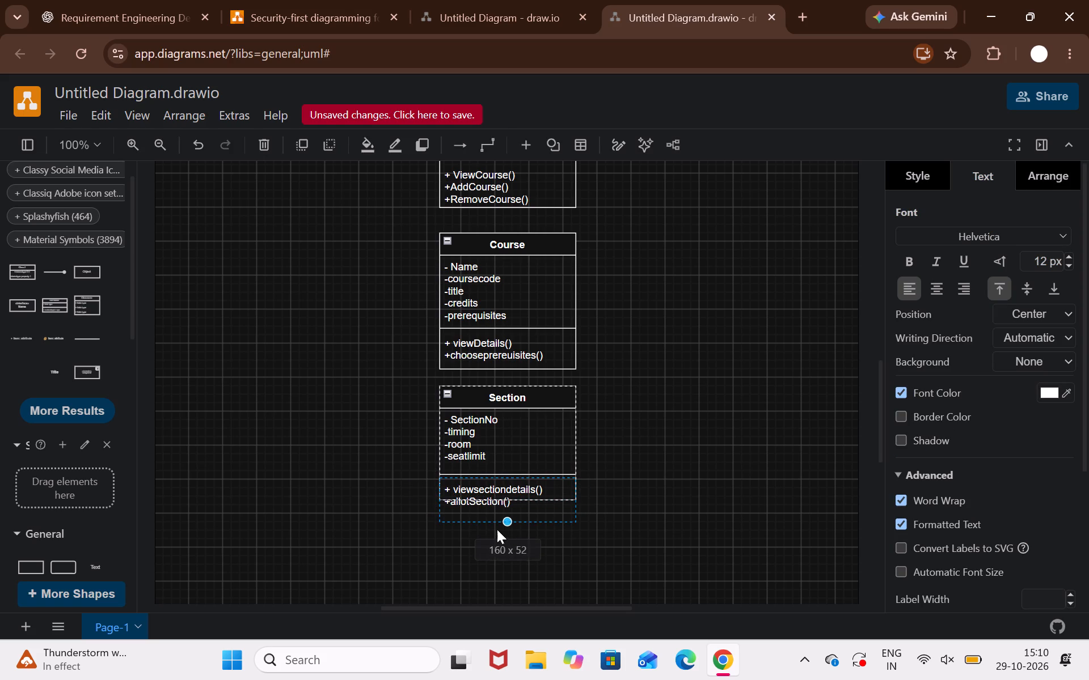
drag(497, 529, 501, 520)
click(307, 571)
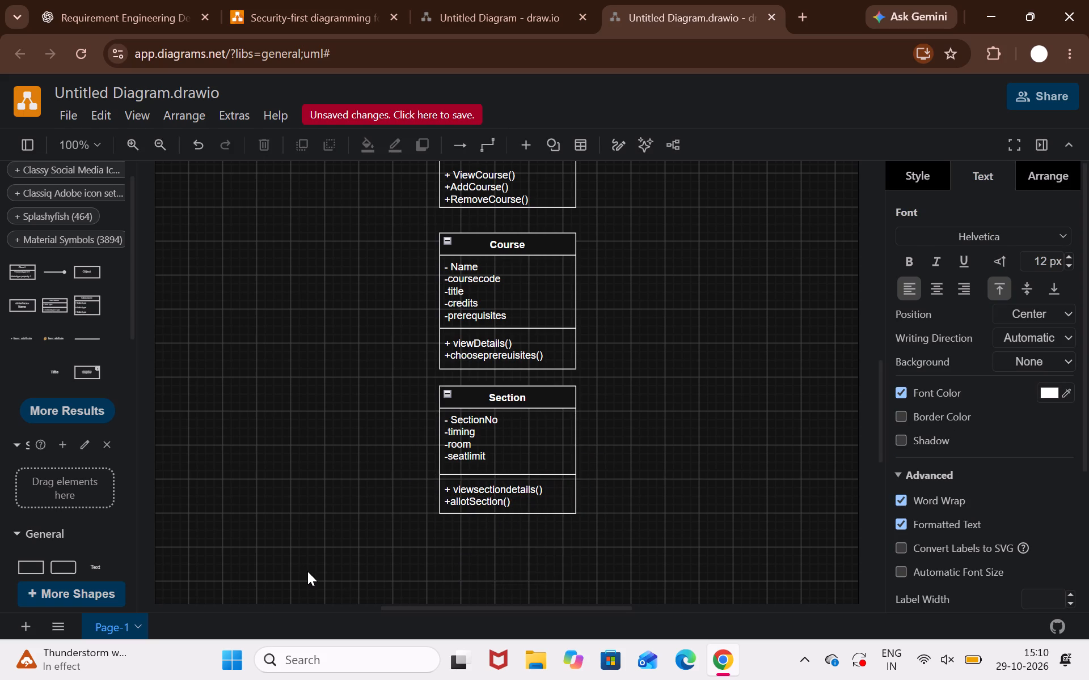
Insert a new three-part UML class and place it below and to the left of the Section class.
scroll(307, 571, down, 3)
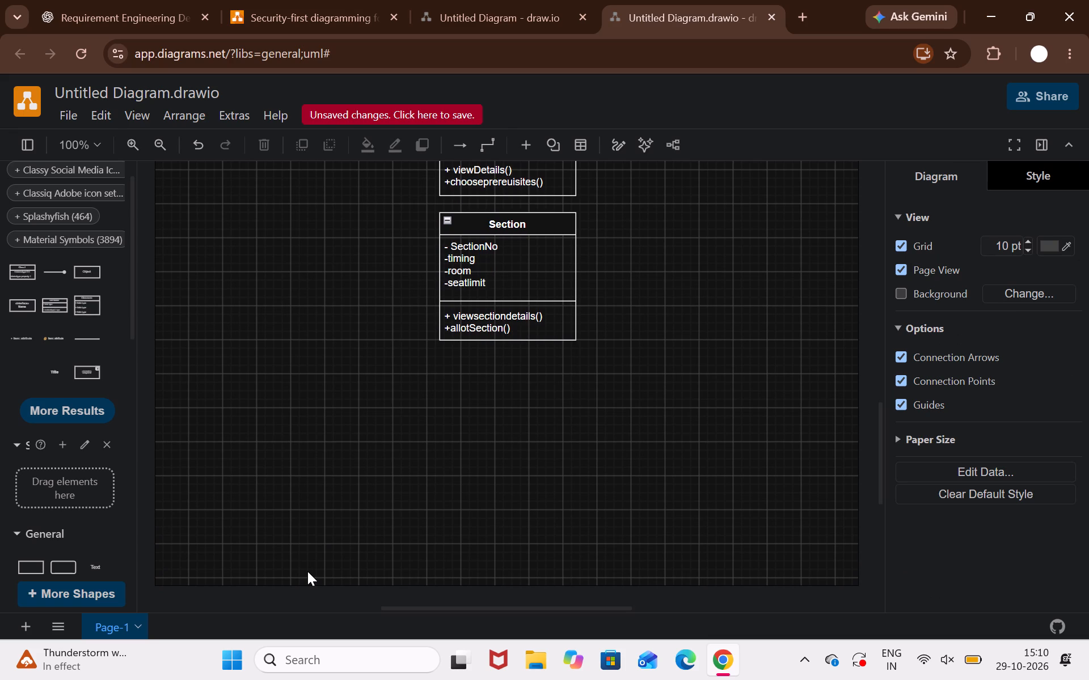
click(49, 291)
drag(535, 392, 318, 409)
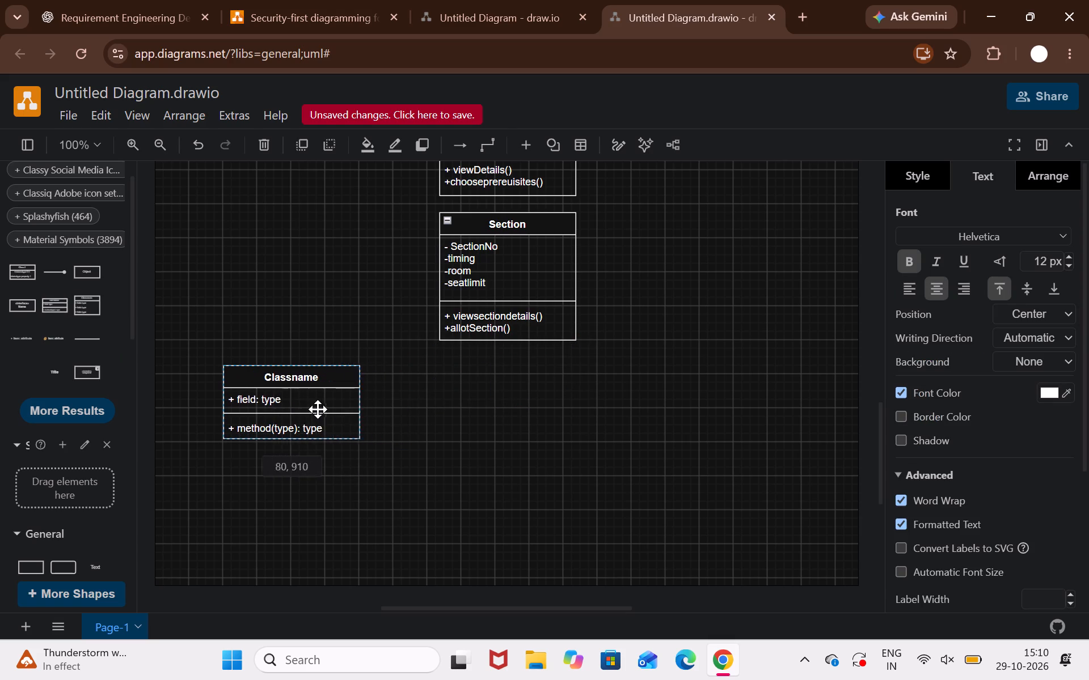
drag(318, 409, 292, 420)
Rename the new class below and left of Section as "TImeTable".
double_click(289, 383)
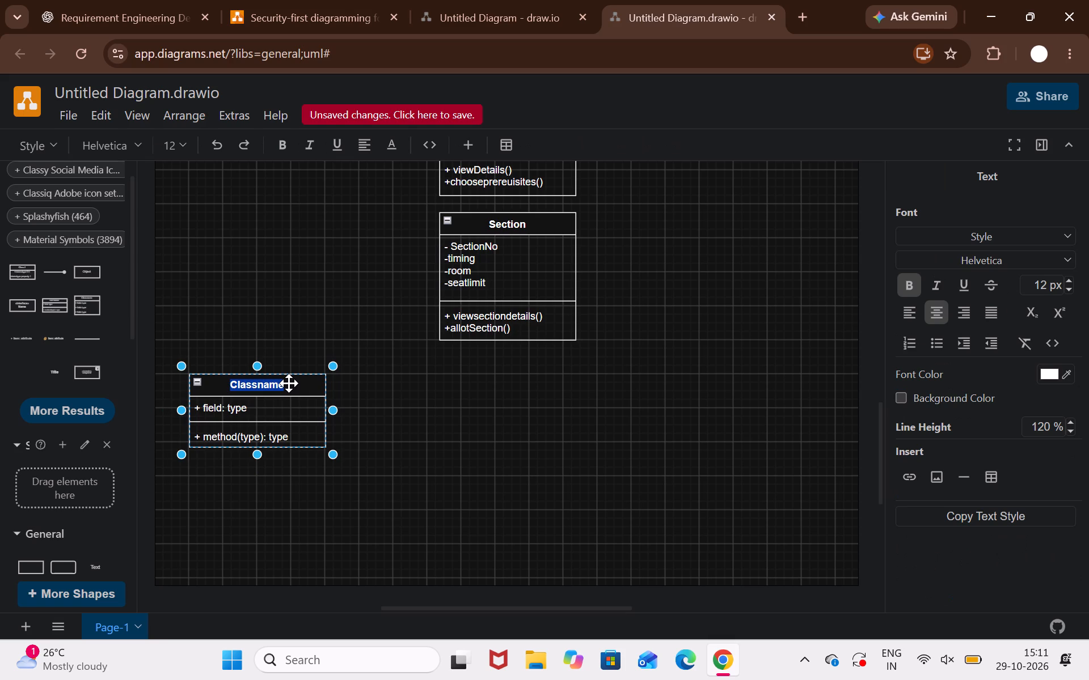
text(TImeTable)
double_click(276, 411)
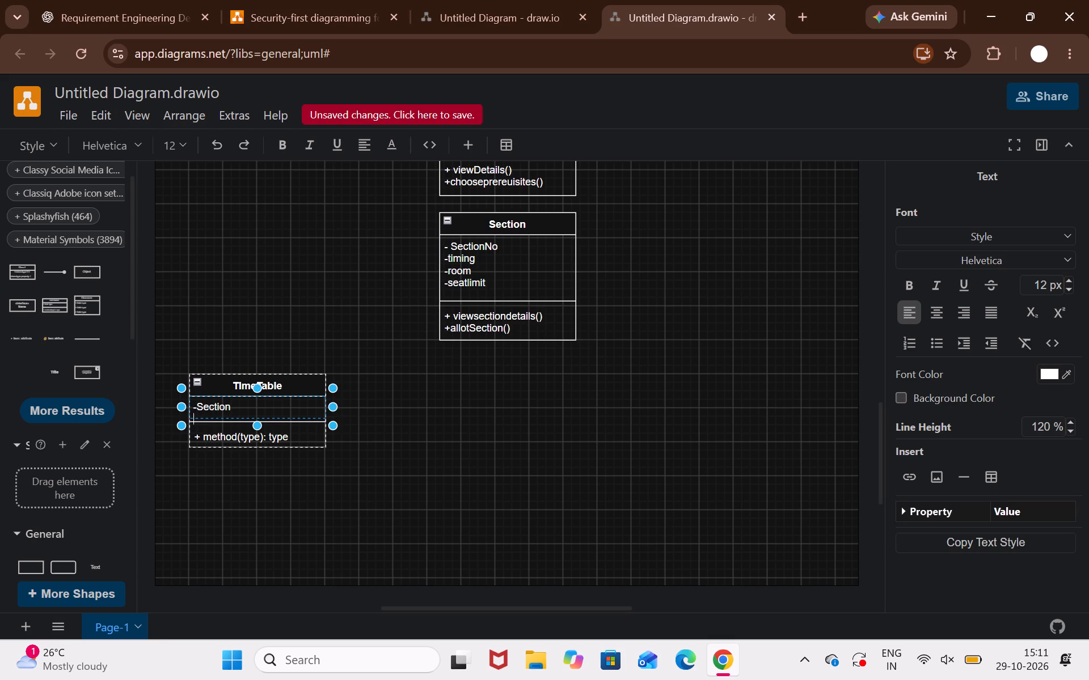
key(minus)
text(Subjects)
key(Return)
text(-timing)
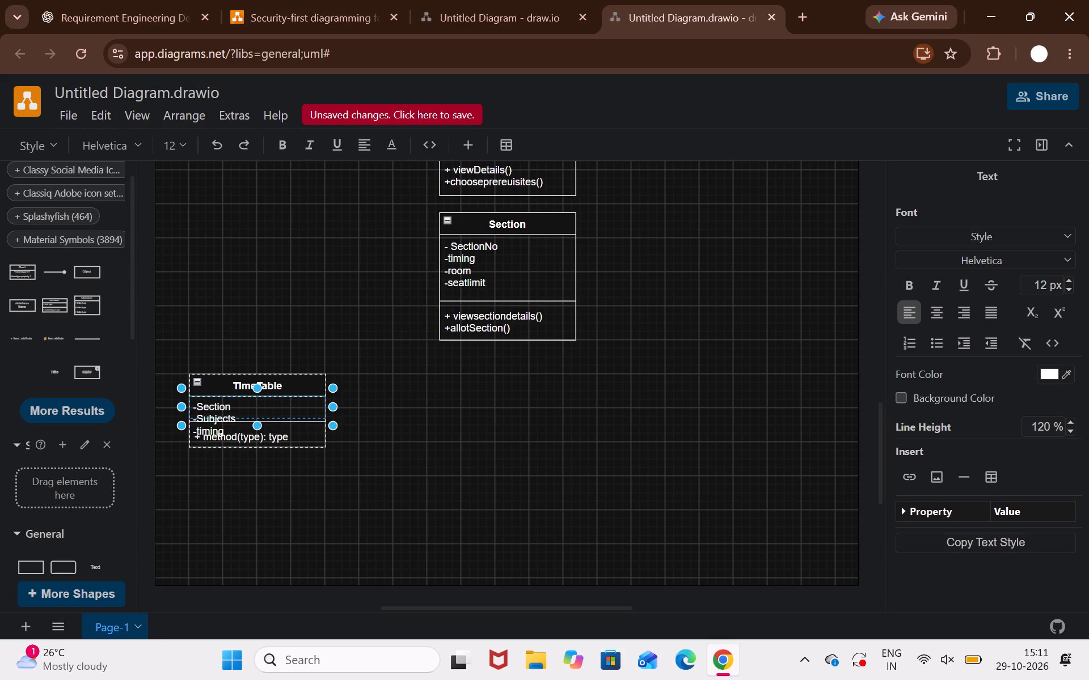
key(Return)
text(-facultydetau)
key(BackSpace)
text(ils)
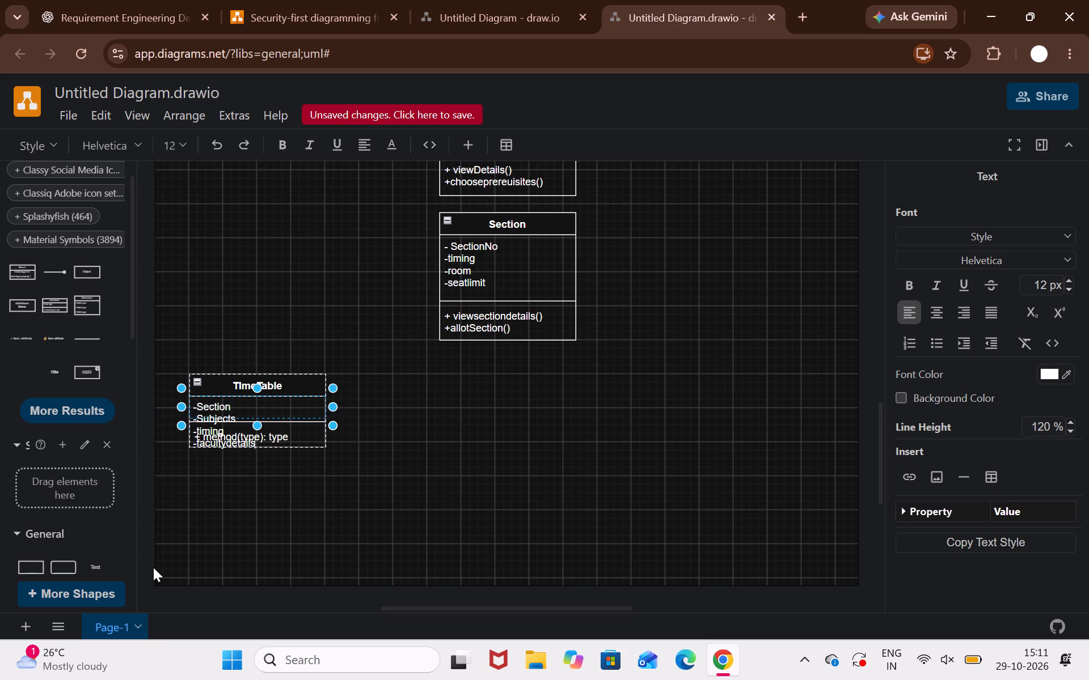
Enlarge the TImeTable class's attribute row so it ends just below its four attribute lines.
drag(255, 423, 254, 448)
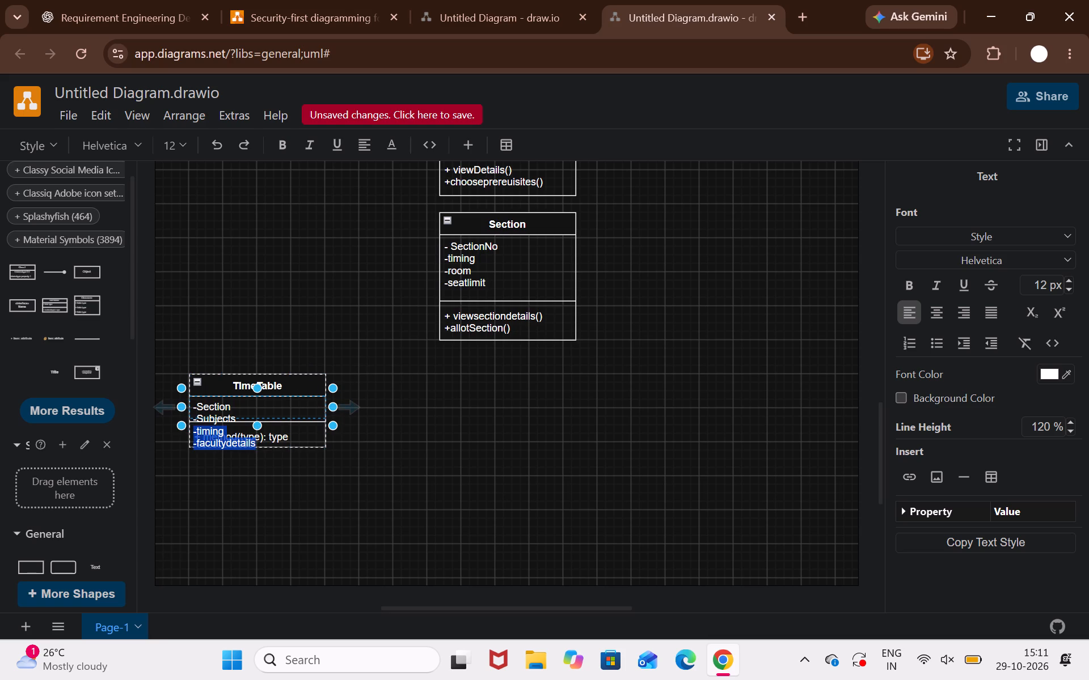
drag(254, 448, 251, 458)
click(251, 458)
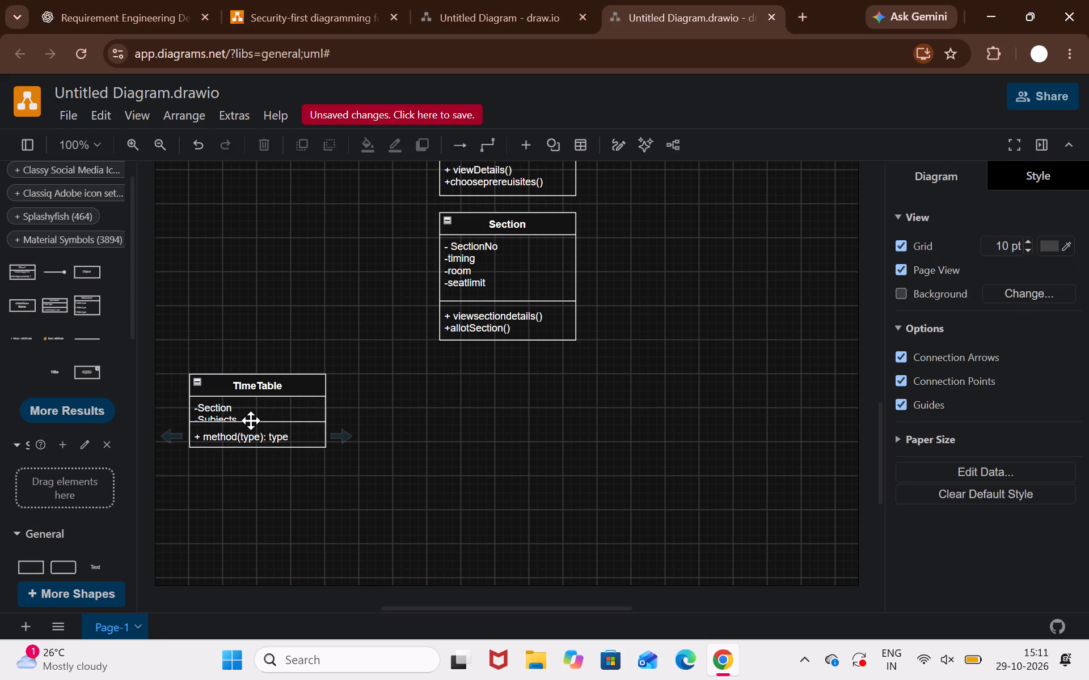
click(251, 420)
click(260, 403)
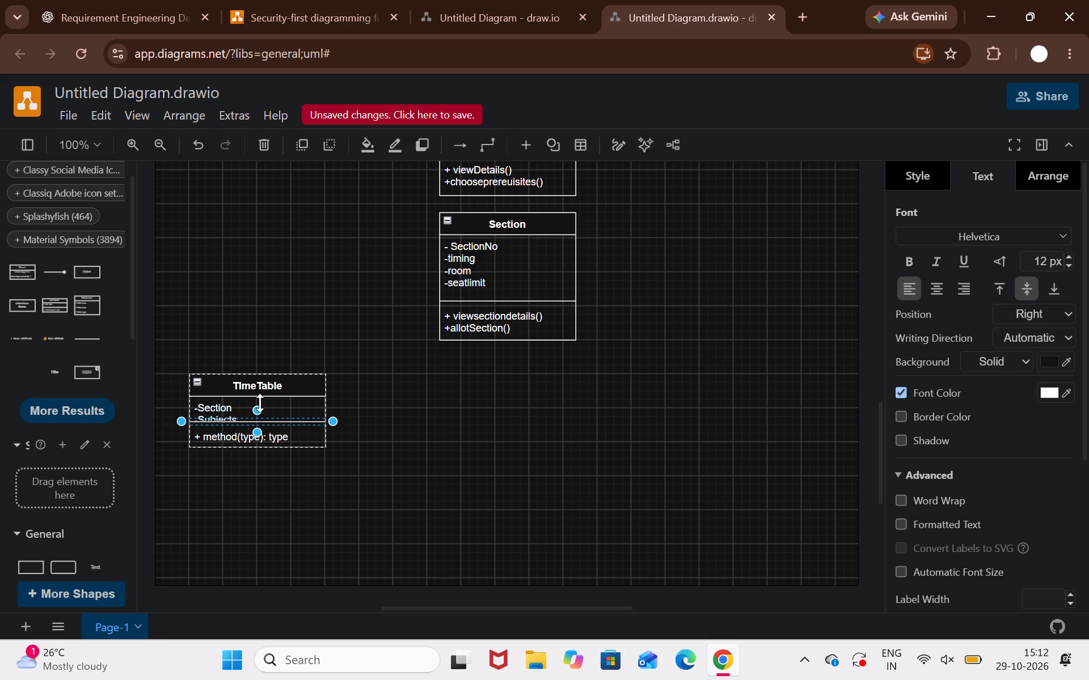
click(288, 405)
drag(258, 427, 250, 468)
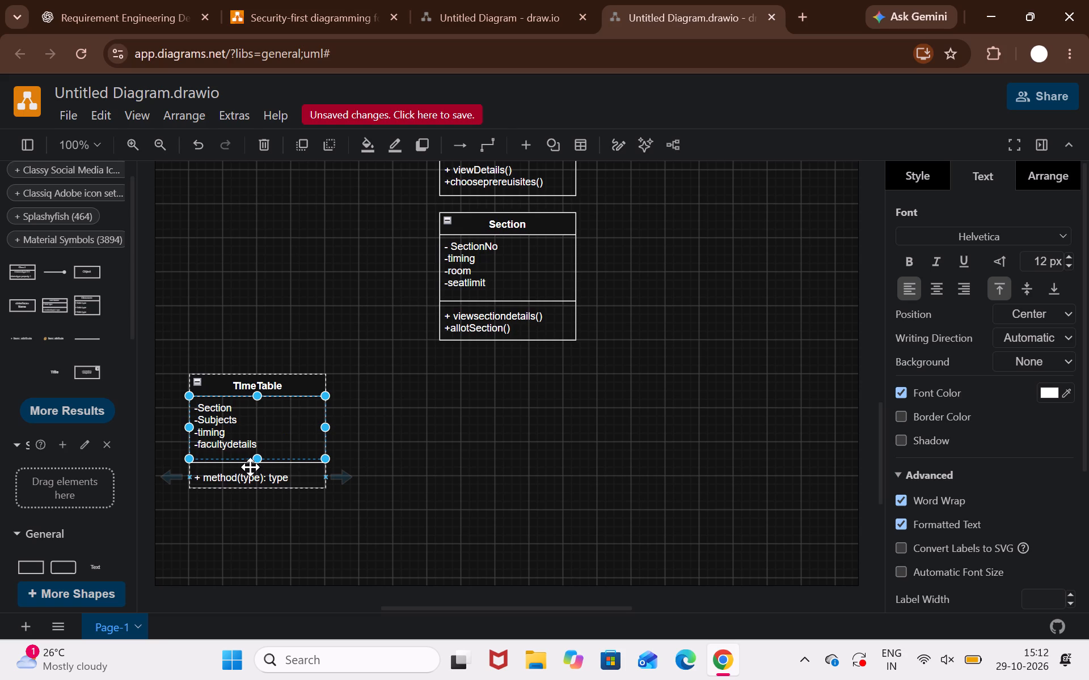
Check ChatGPT's reference diagram and replace the TImeTable class's method placeholder with "+showTimeTable()".
click(223, 475)
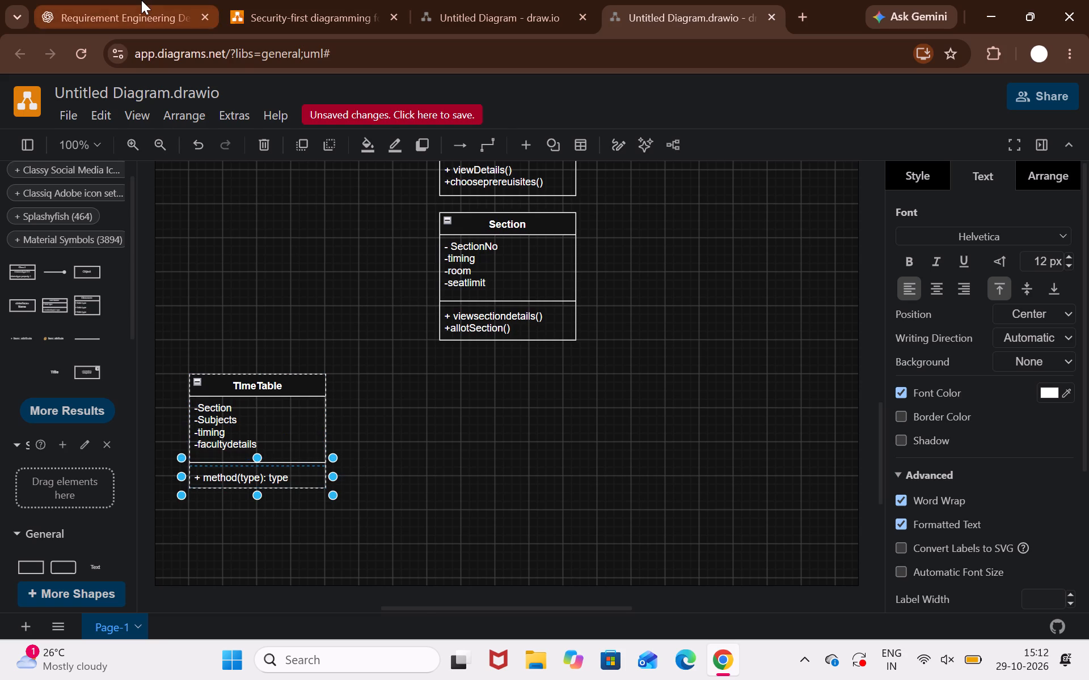
click(141, 0)
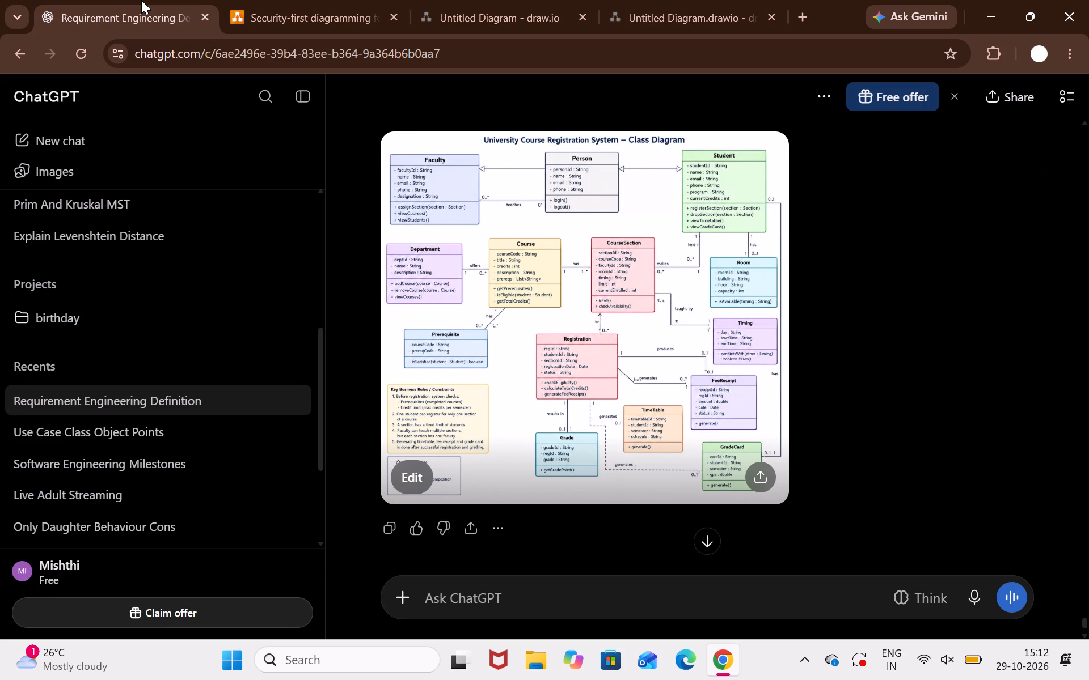
click(674, 0)
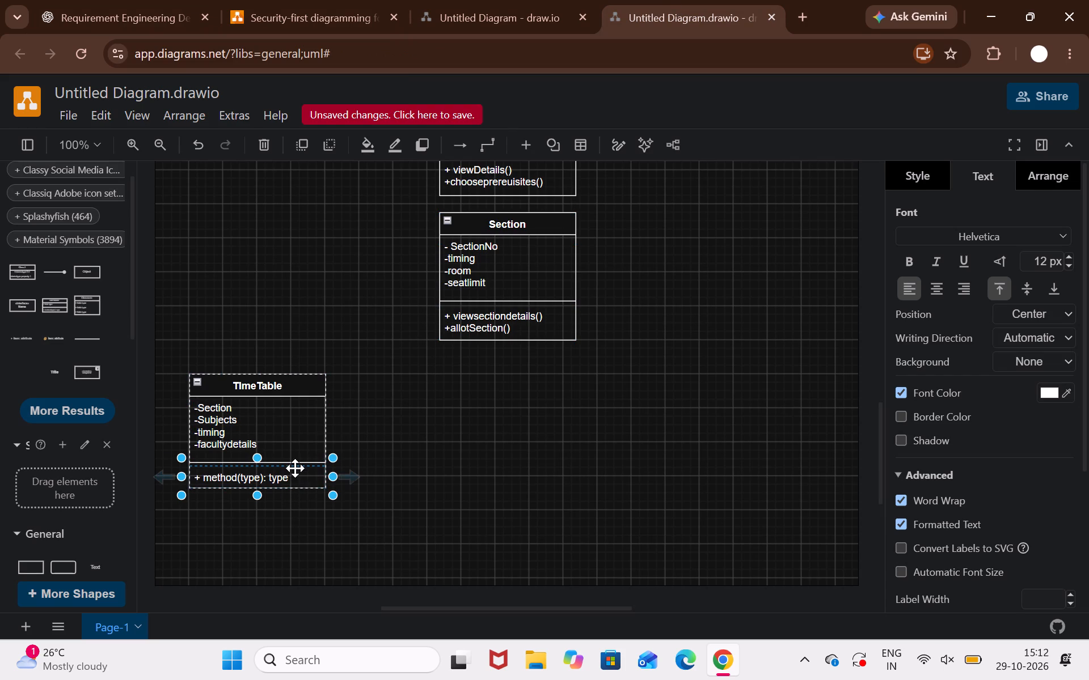
click(302, 477)
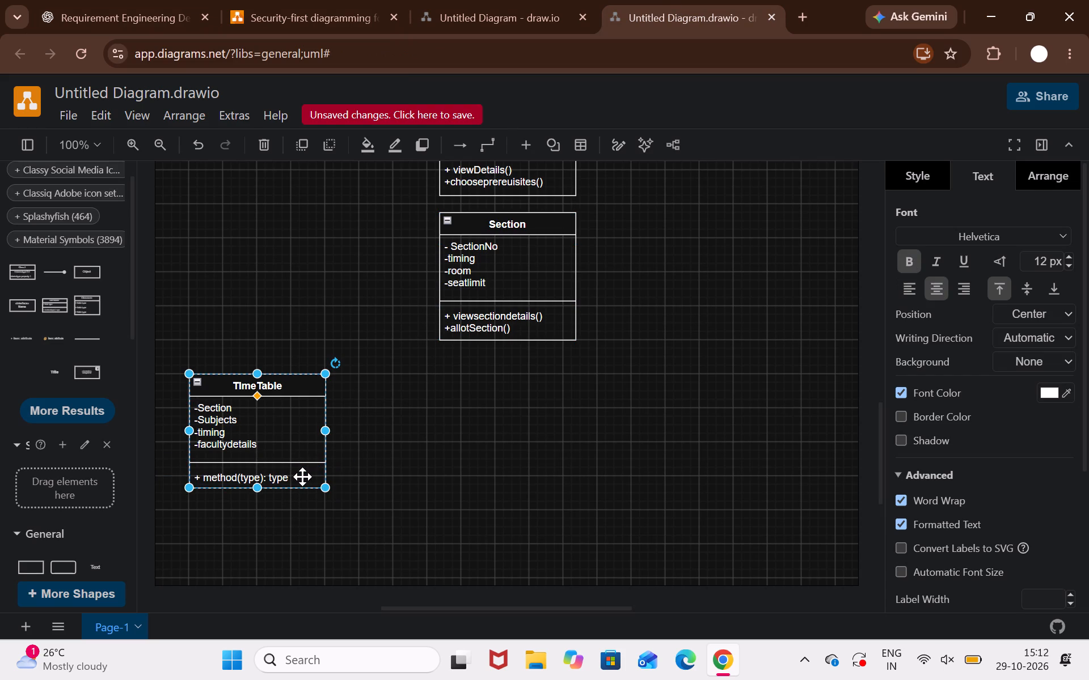
click(282, 479)
double_click(282, 479)
click(282, 479)
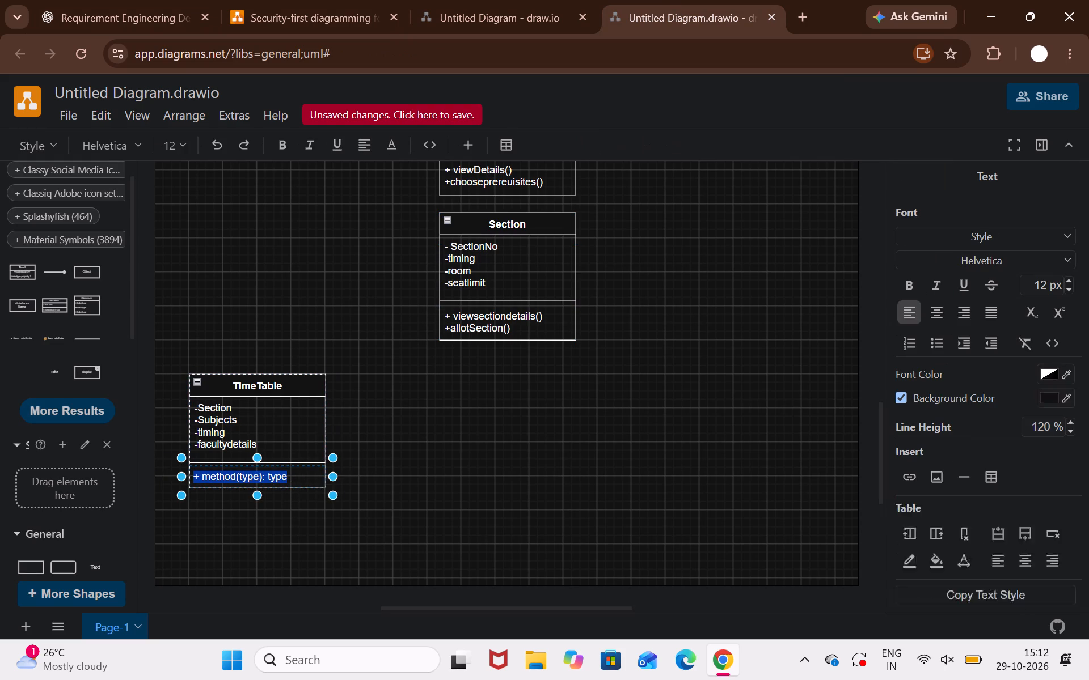
key(equal)
key(BackSpace)
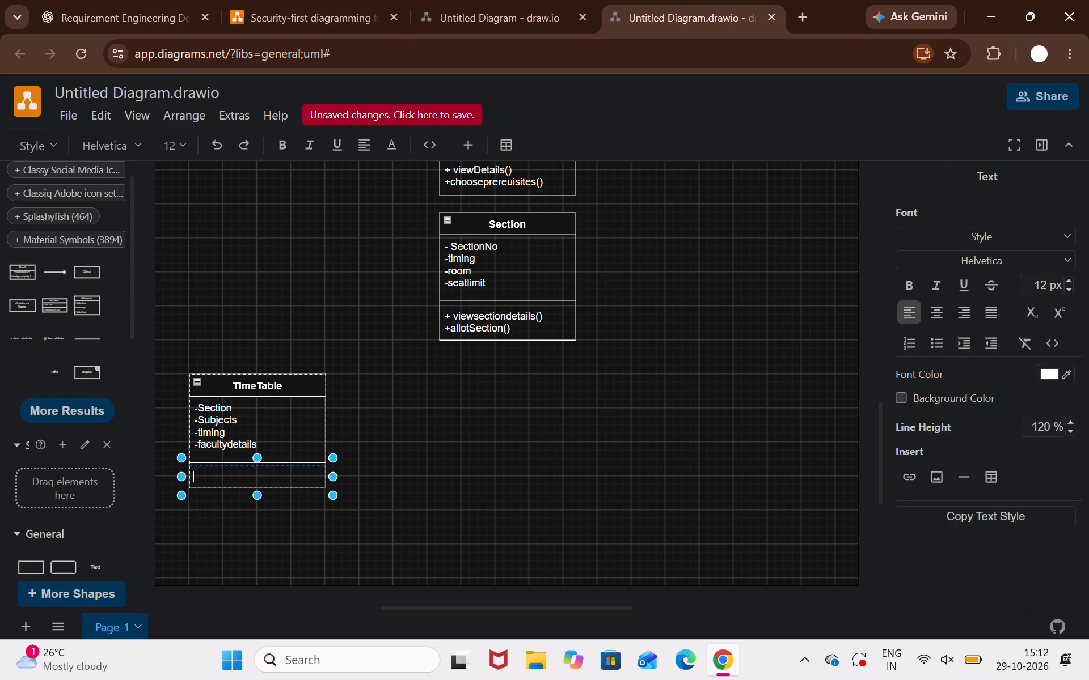
key(shift+plus)
text(showTime)
text(Table)
text(())
click(456, 431)
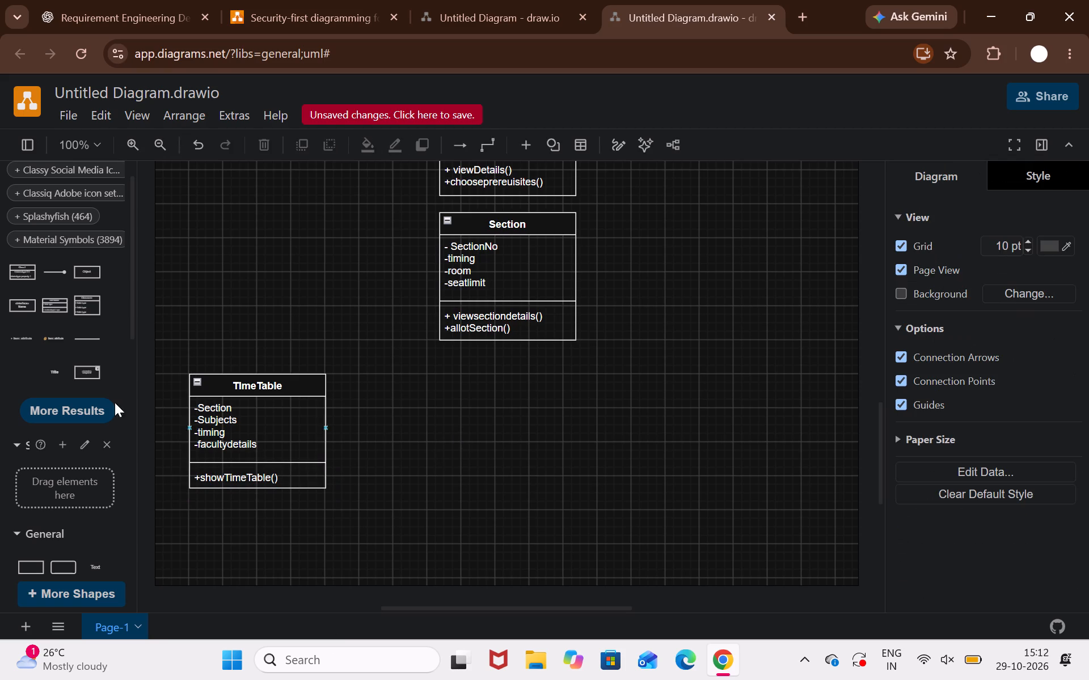
Insert a new three-part UML class and place it directly below the Section class, level with TImeTable.
click(65, 296)
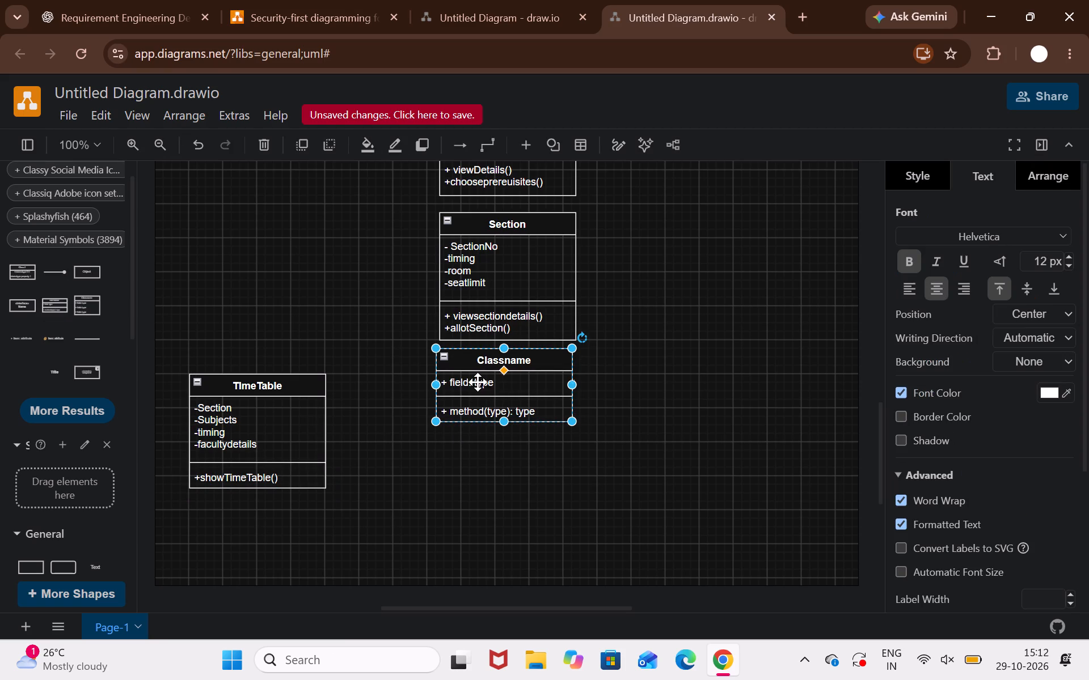
drag(478, 382, 478, 407)
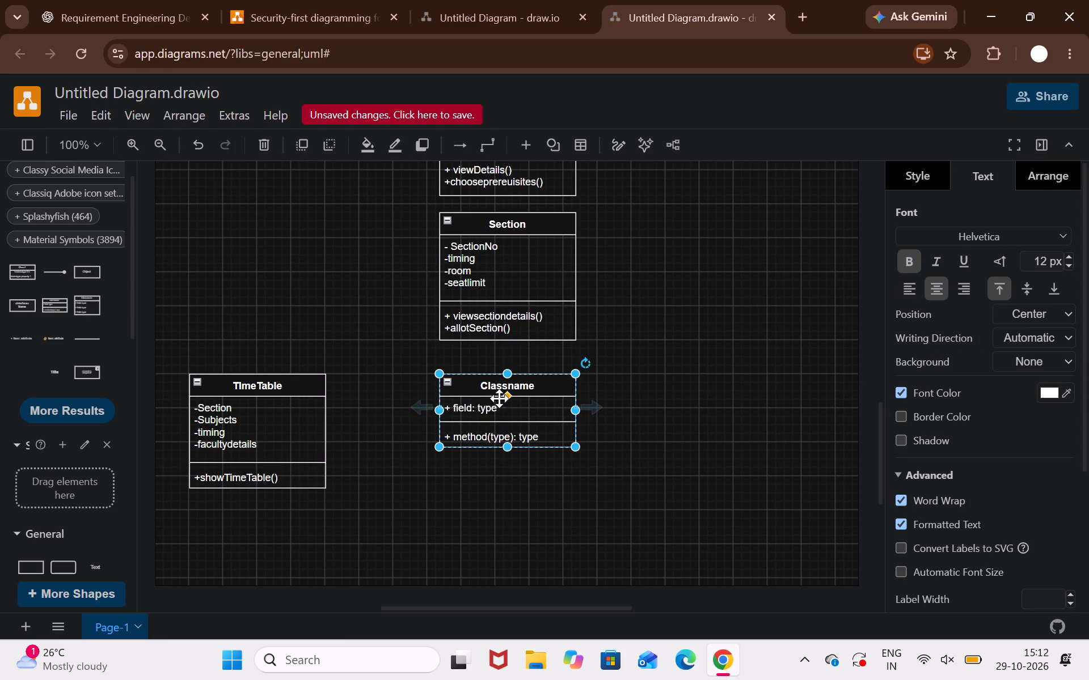
Rename the new class below Section as "Fees".
double_click(491, 384)
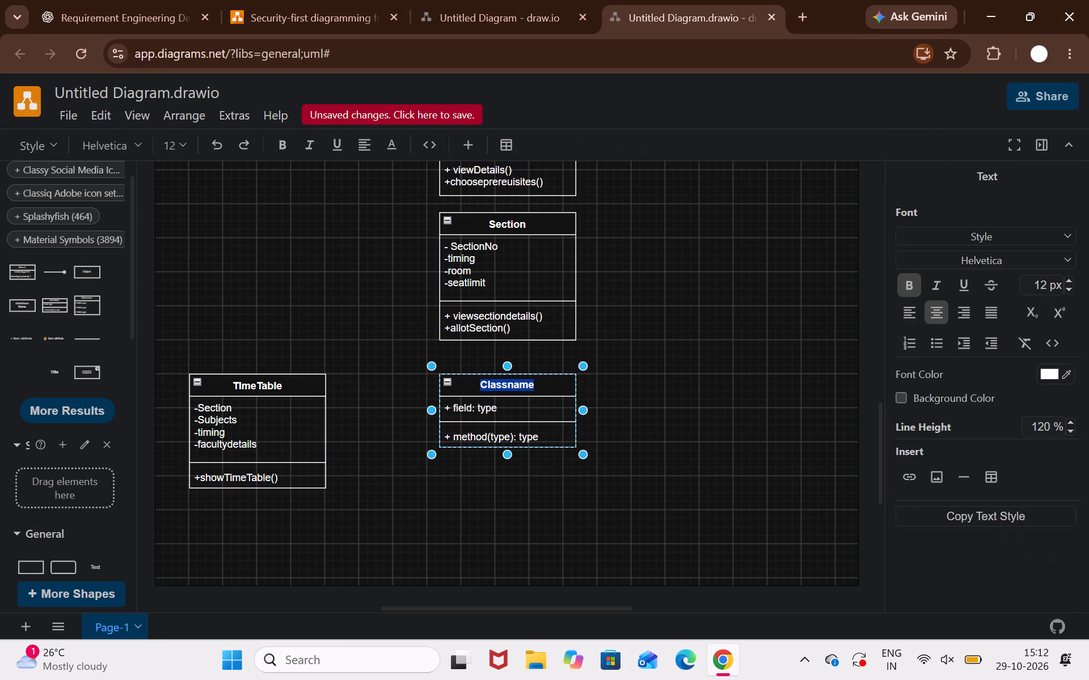
text(Fee)
key(s)
double_click(508, 415)
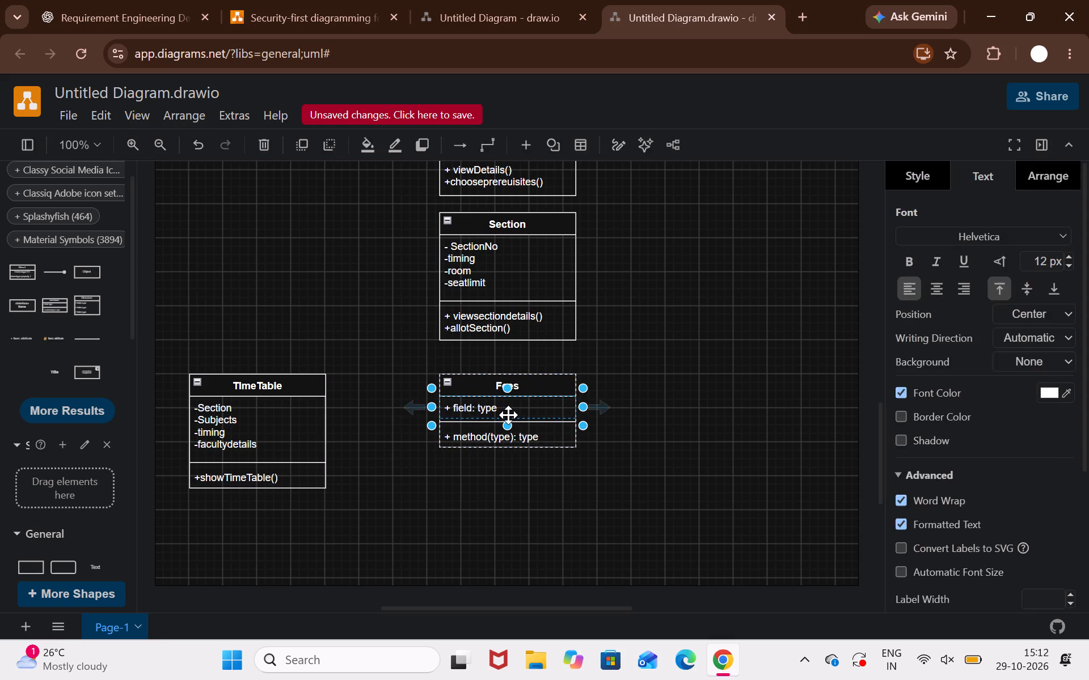
text(-Student)
text(Details)
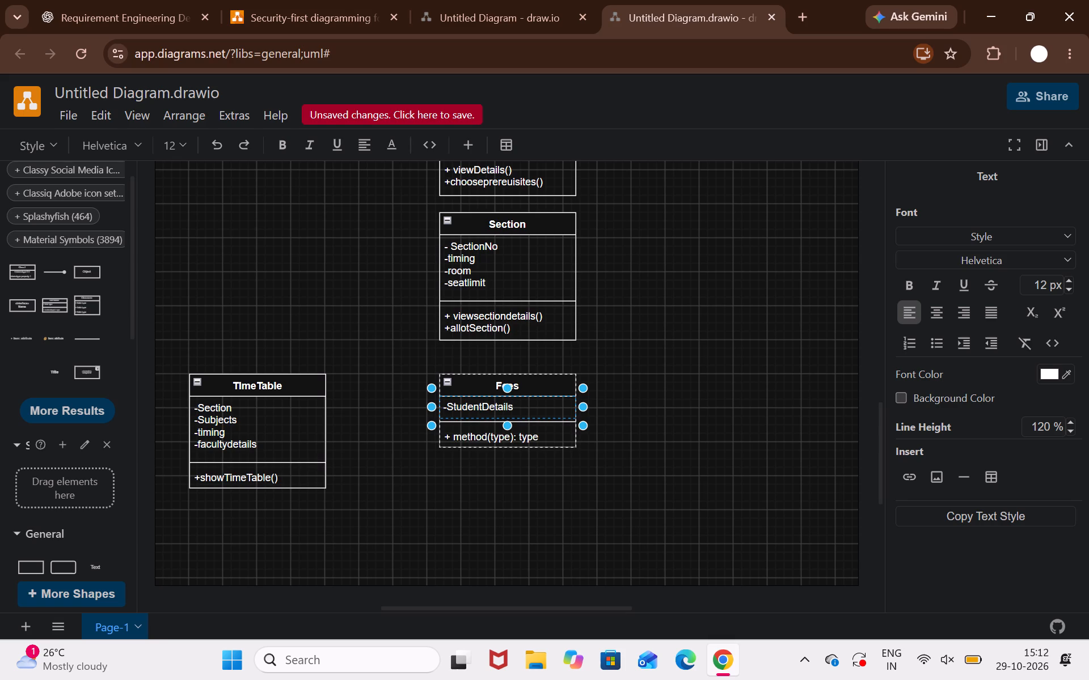
key(Return)
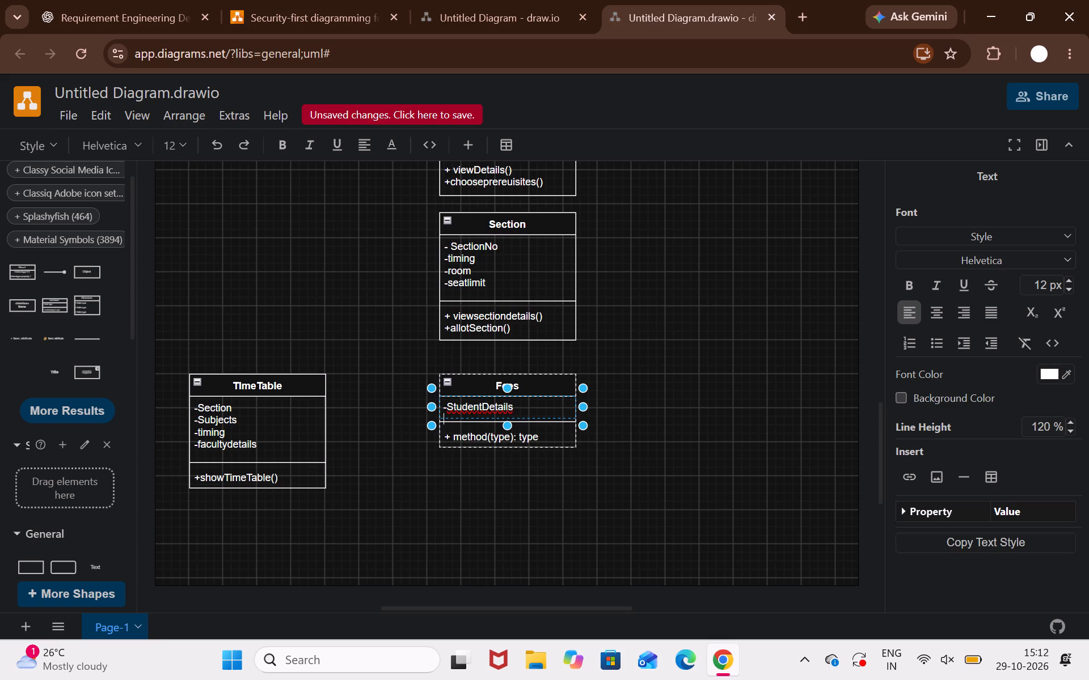
key(minus)
text(Amount)
key(Return)
key(minus)
click(122, 0)
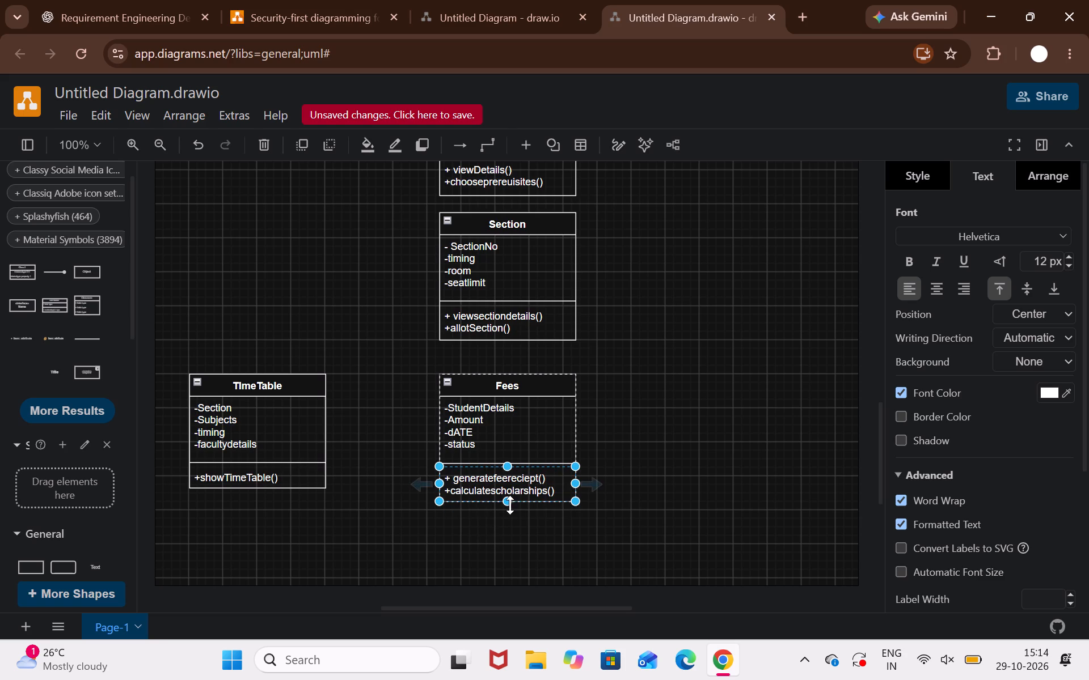
click(765, 430)
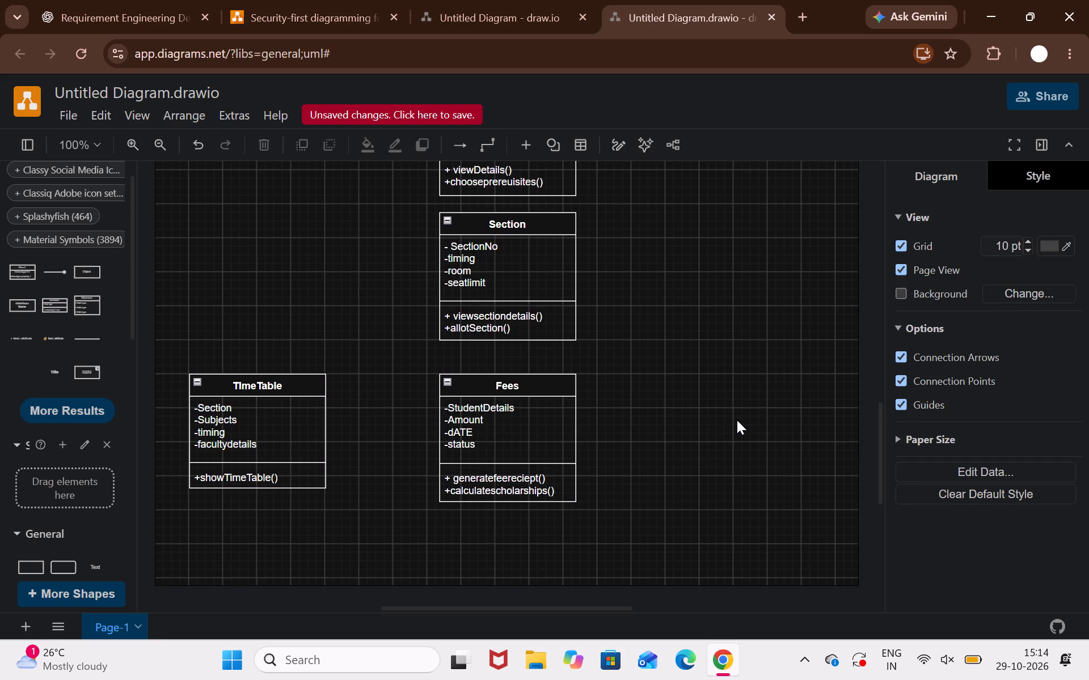
Insert a new three-part UML class and place it to the right of the Fees class, level with its top.
click(52, 293)
drag(488, 380, 714, 421)
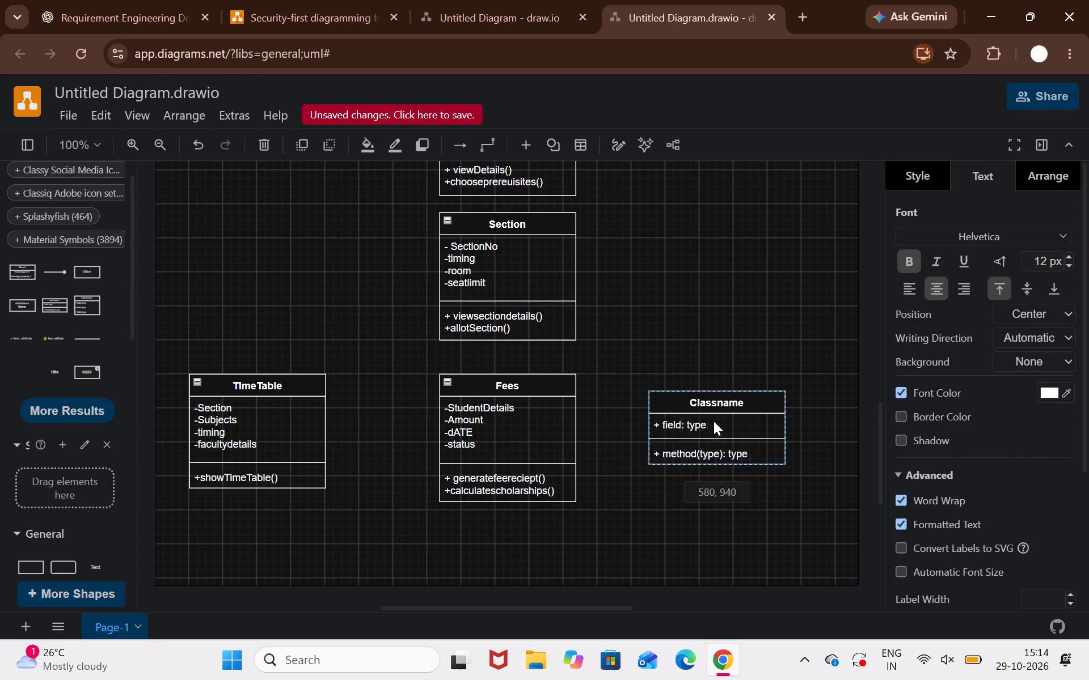
drag(714, 421, 737, 406)
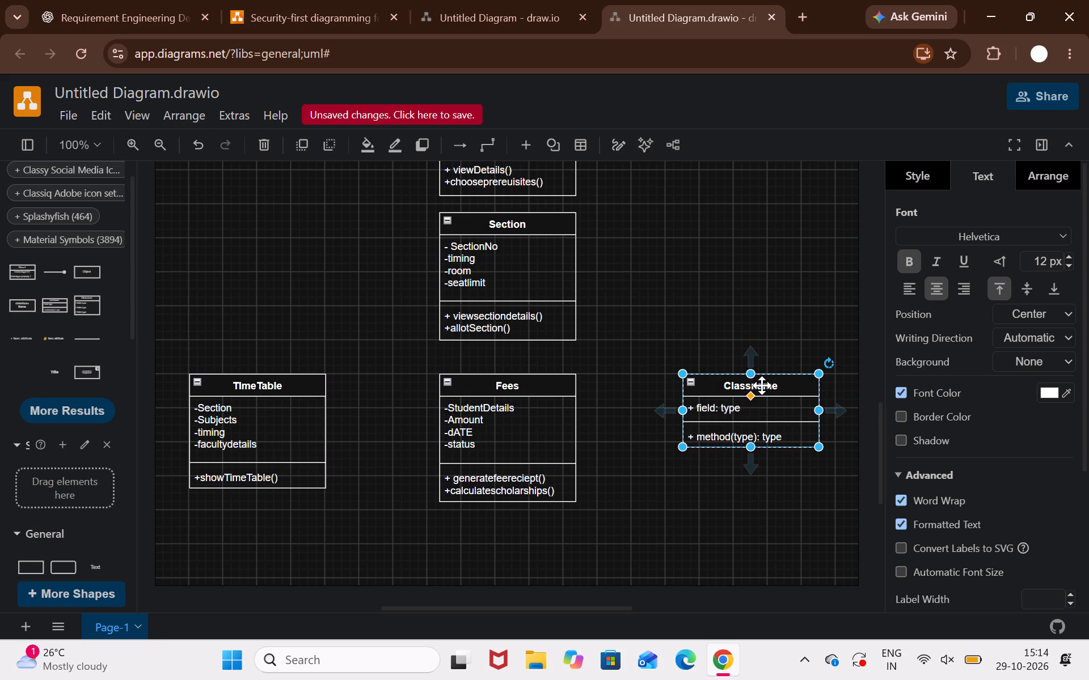
Name the new class to the right of the Fees class "Grades".
click(762, 385)
double_click(762, 385)
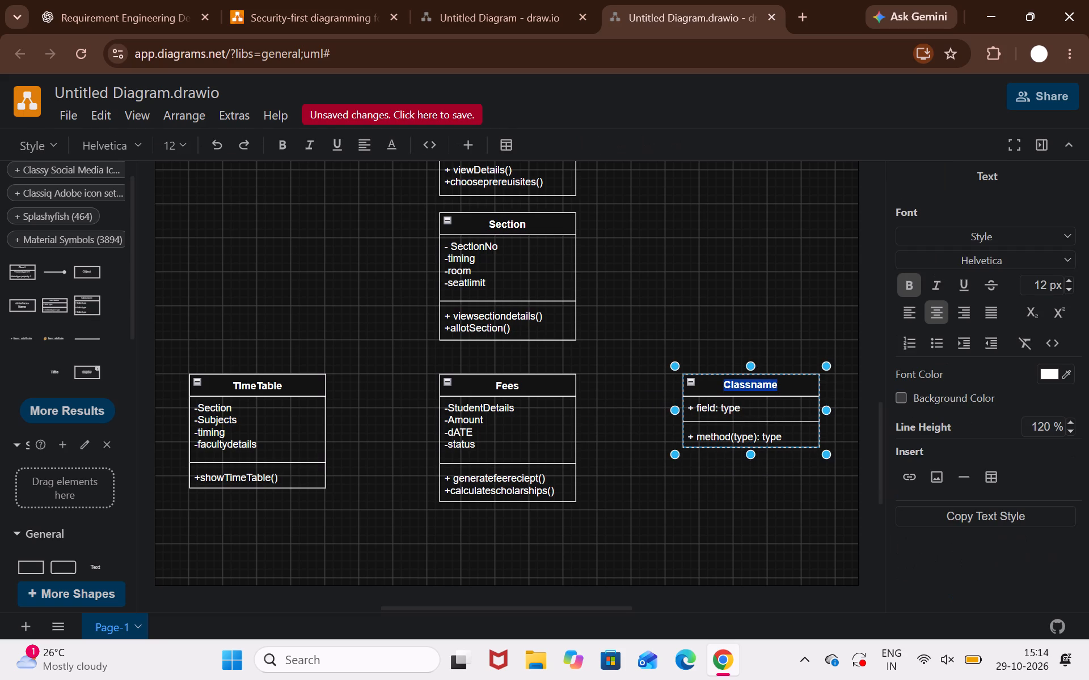
text(Grades)
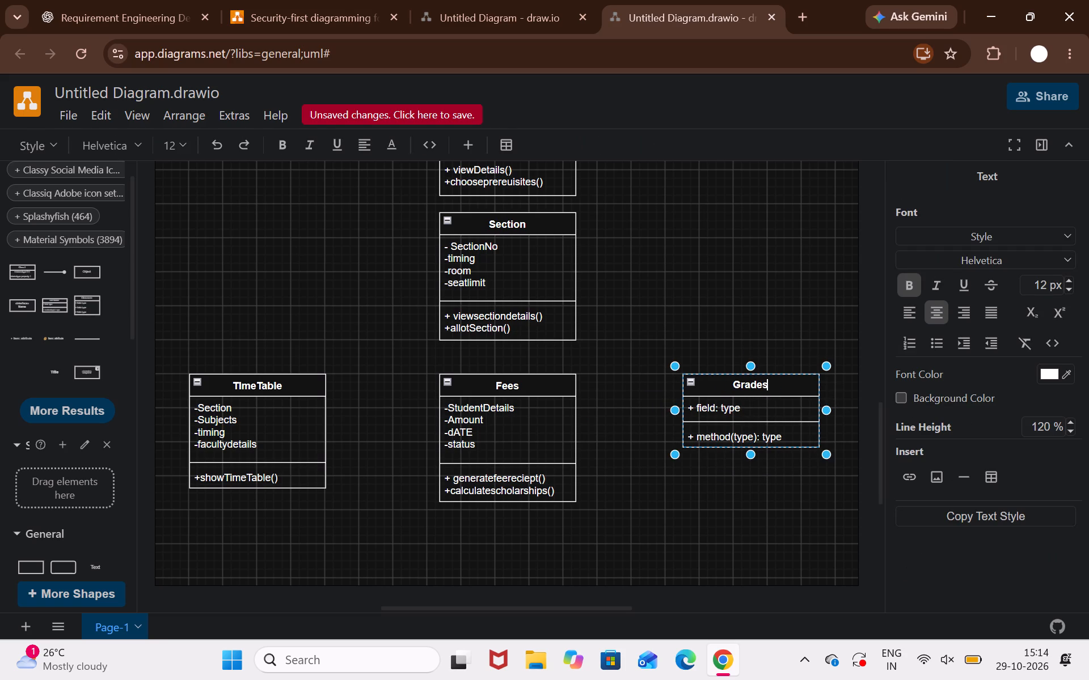
Replace the Grades class's attribute placeholder with "- Studentdetails".
click(738, 413)
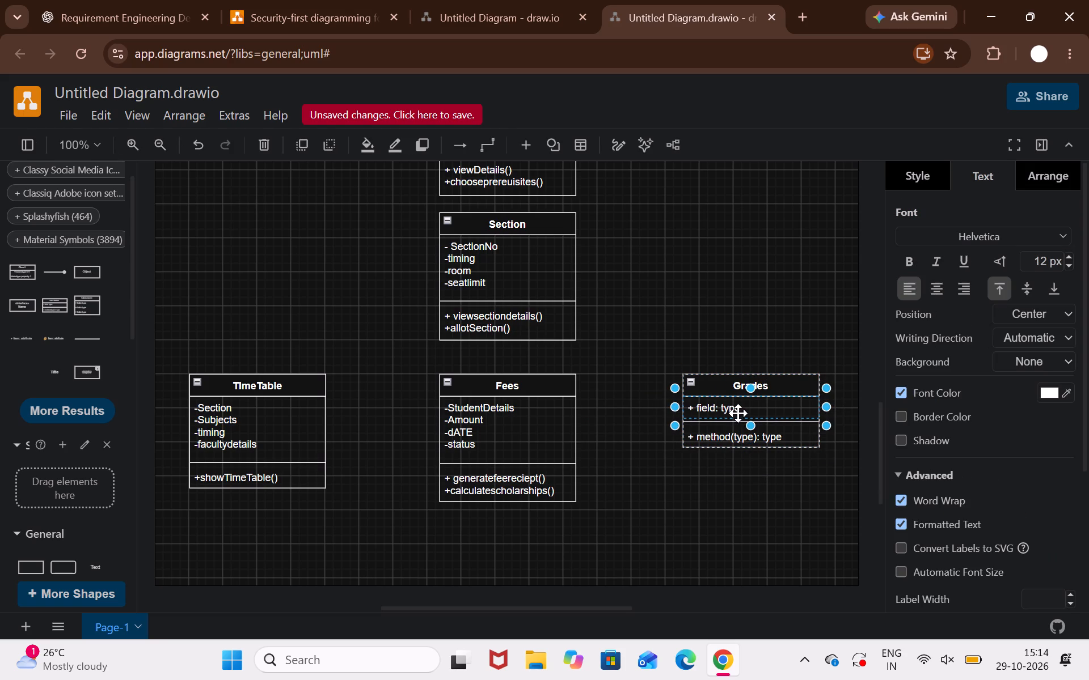
text(- Stud)
text(ent)
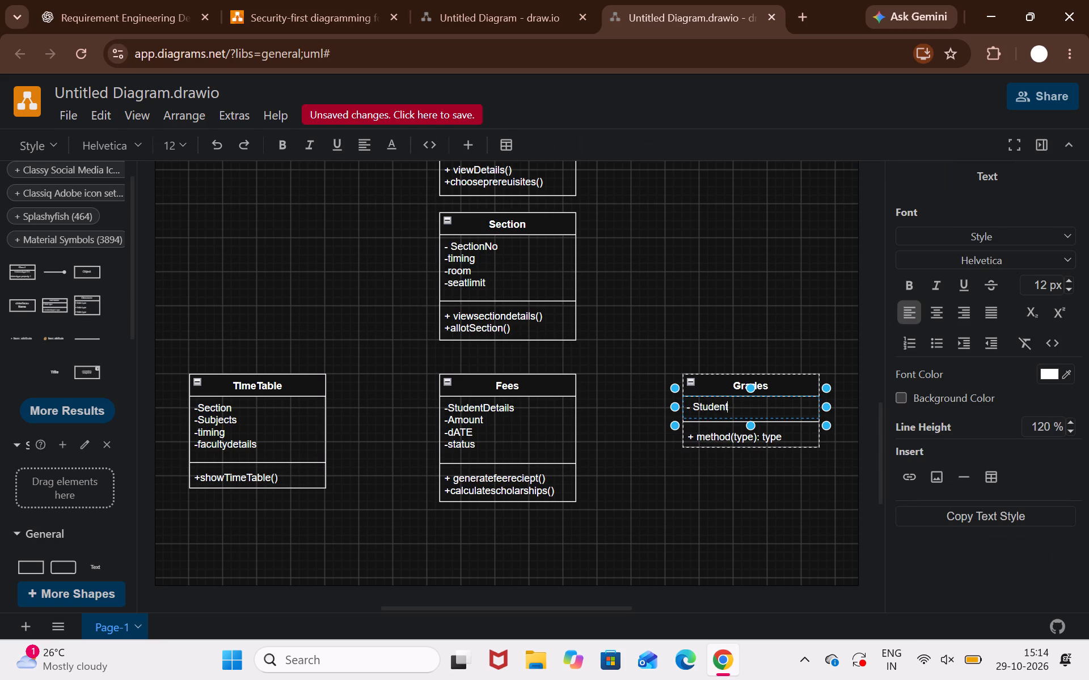
text(details)
Add "- Marks" and "-grades" as the Grades class's second and third attribute lines, consulting ChatGPT's reference diagram.
key(Return)
key(minus)
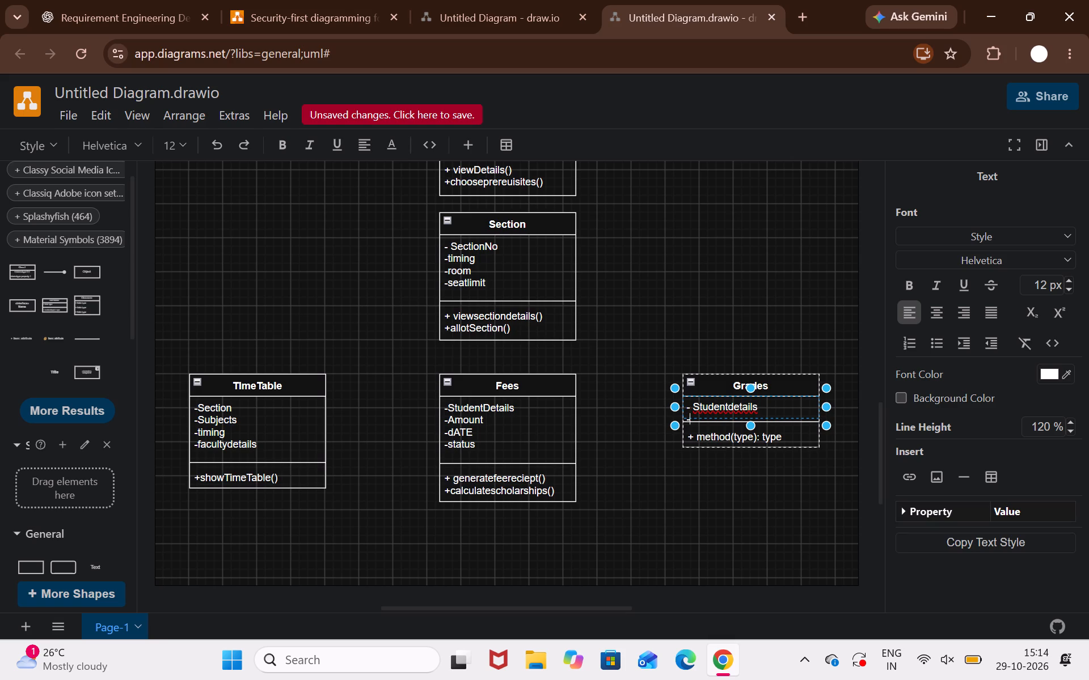
key(space)
text(Grades)
click(92, 0)
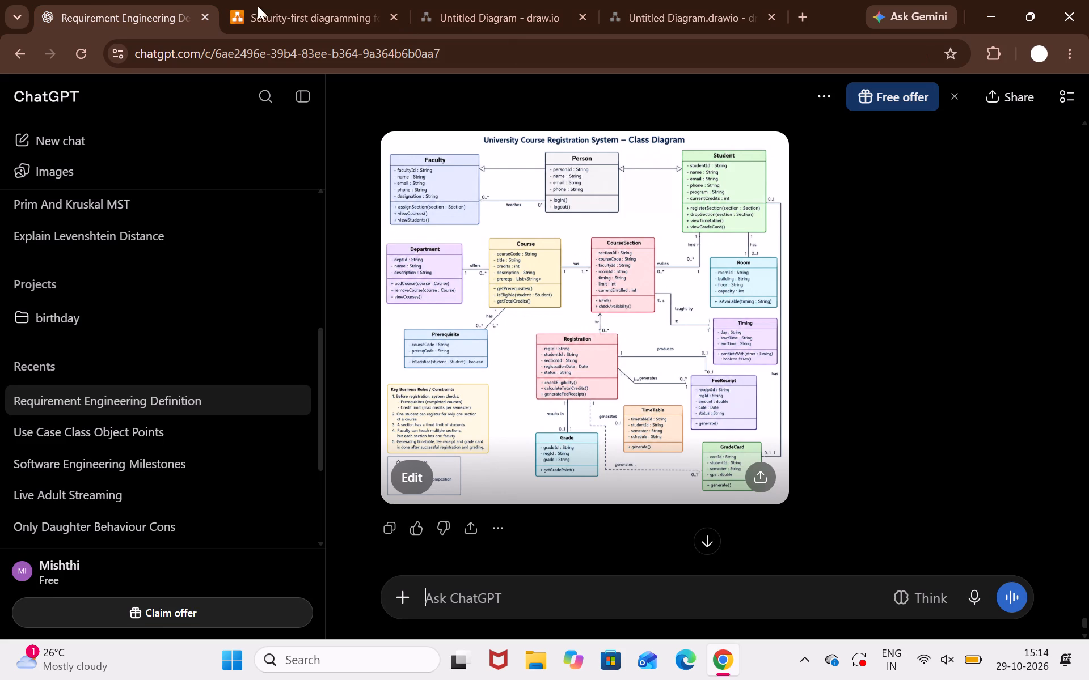
click(653, 0)
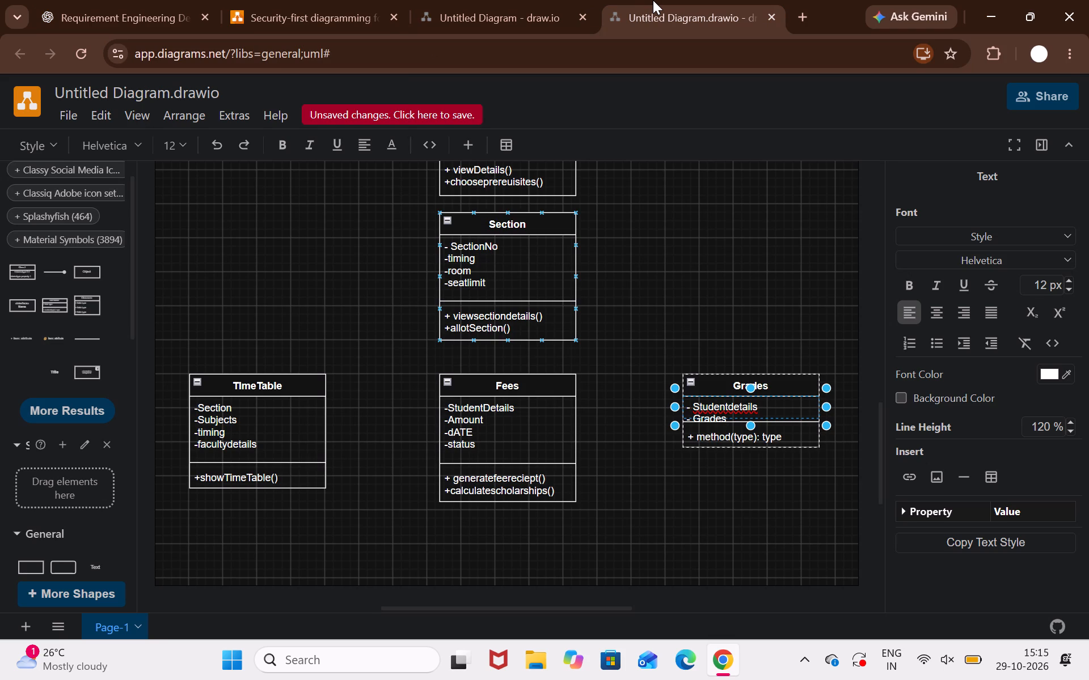
key(BackSpace)
key(BackSpace)
key(BackSpace)
key(BackSpace)
key(BackSpace)
key(BackSpace)
text(Marks)
key(Return)
key(minus)
text(grades)
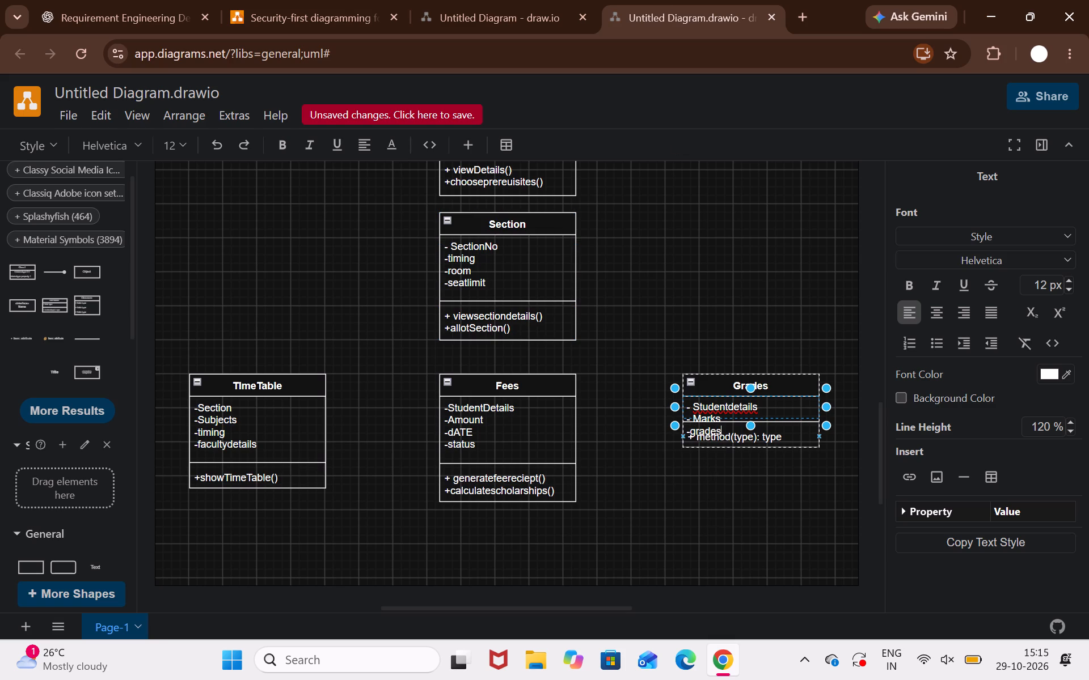
Enlarge the Grades class's attribute row so it ends just below its three attribute lines.
drag(749, 423, 749, 444)
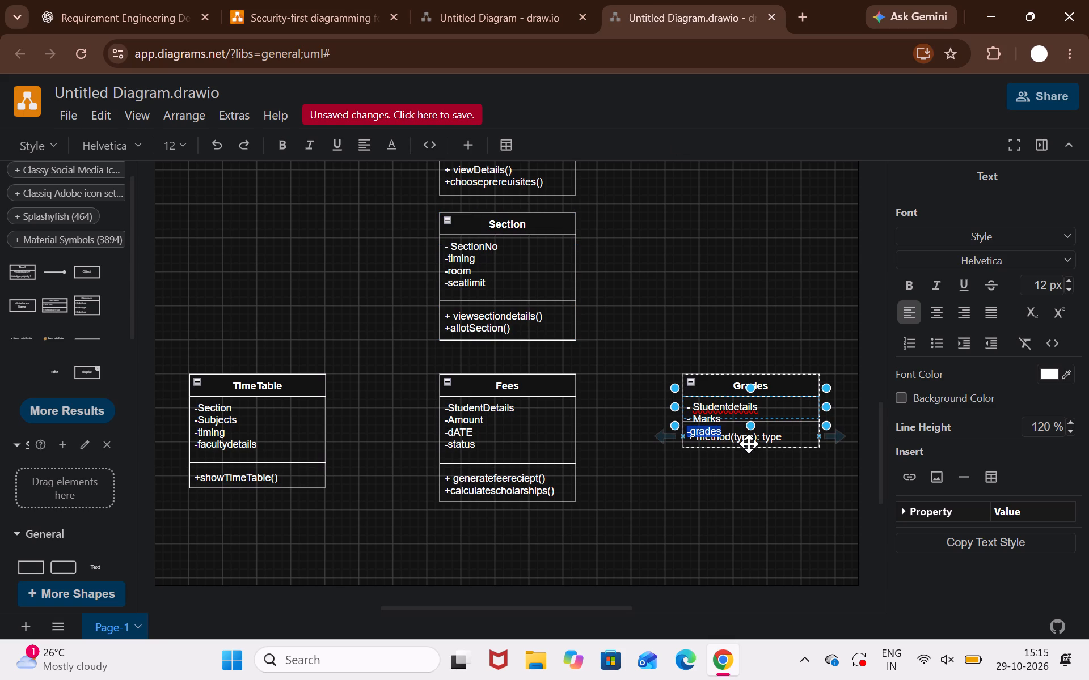
drag(749, 444, 749, 442)
click(769, 416)
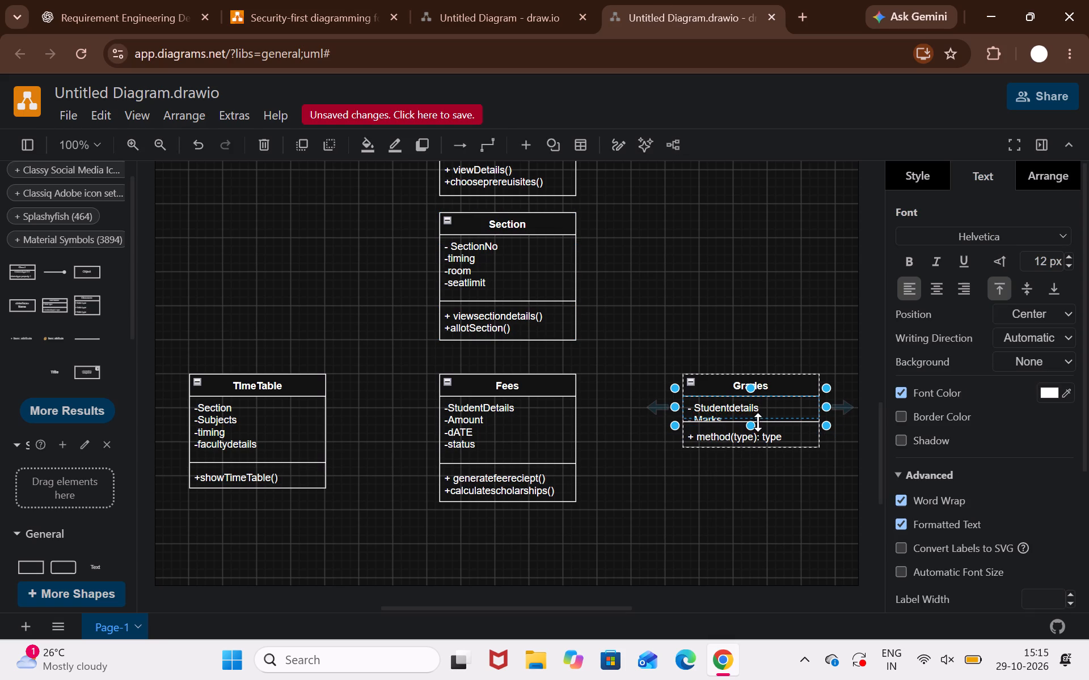
drag(748, 427, 744, 456)
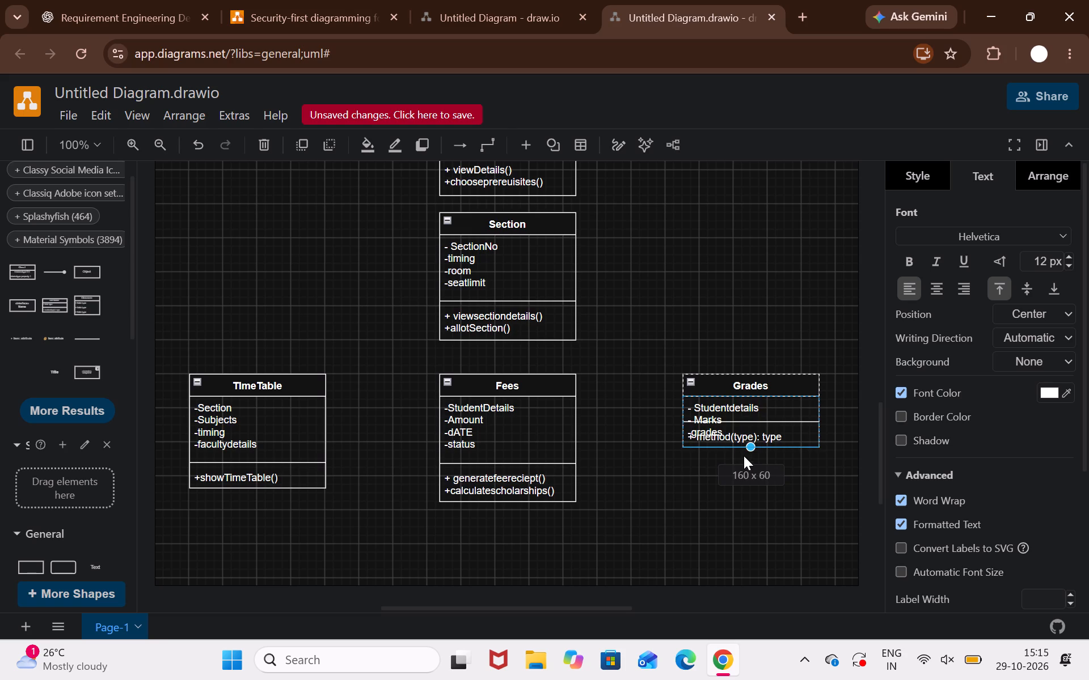
Replace the Grades class's method placeholder with "+ Viewgrades()" and start a second method line with "+ ".
click(737, 464)
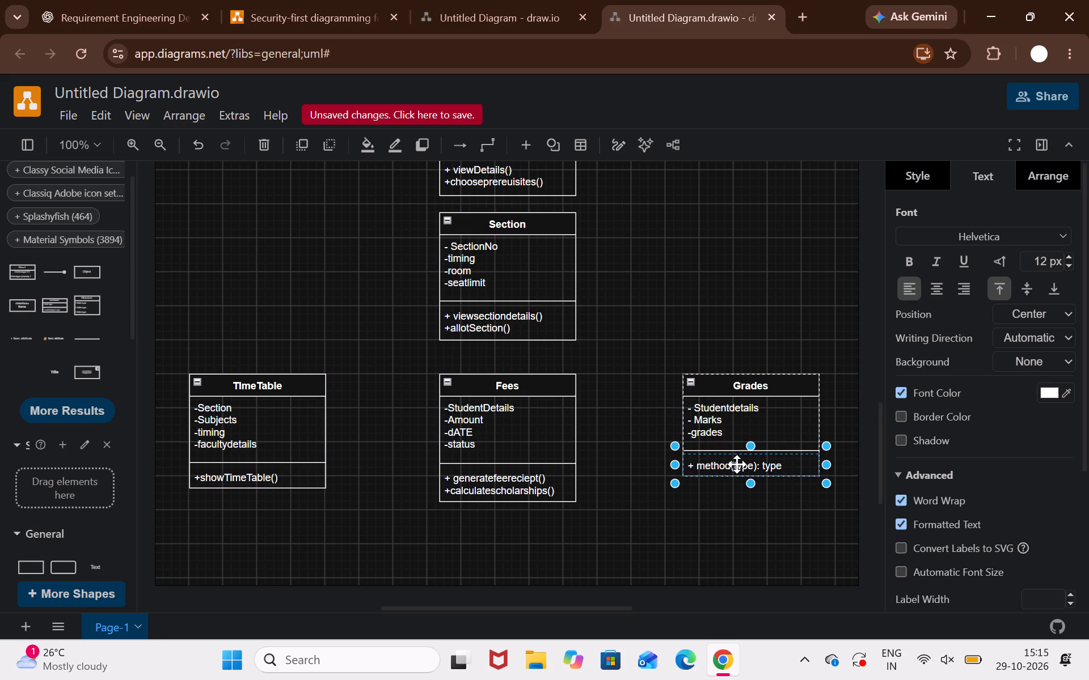
key(shift+plus)
key(space)
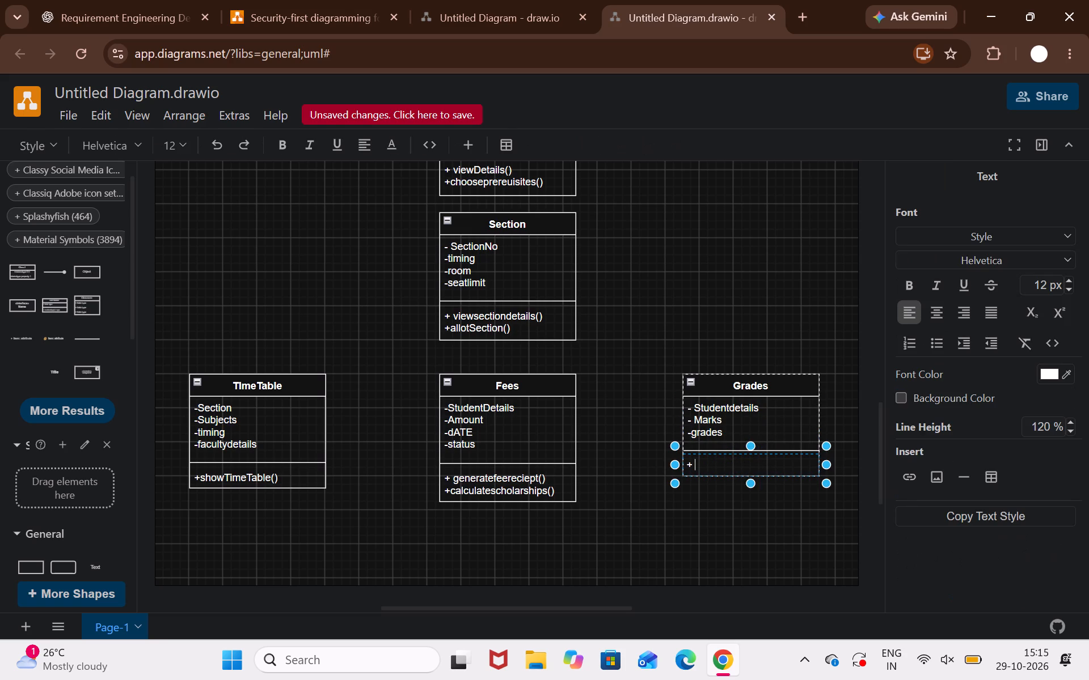
key(shift+v)
key(i)
text(ew grades)
text(())
key(Return)
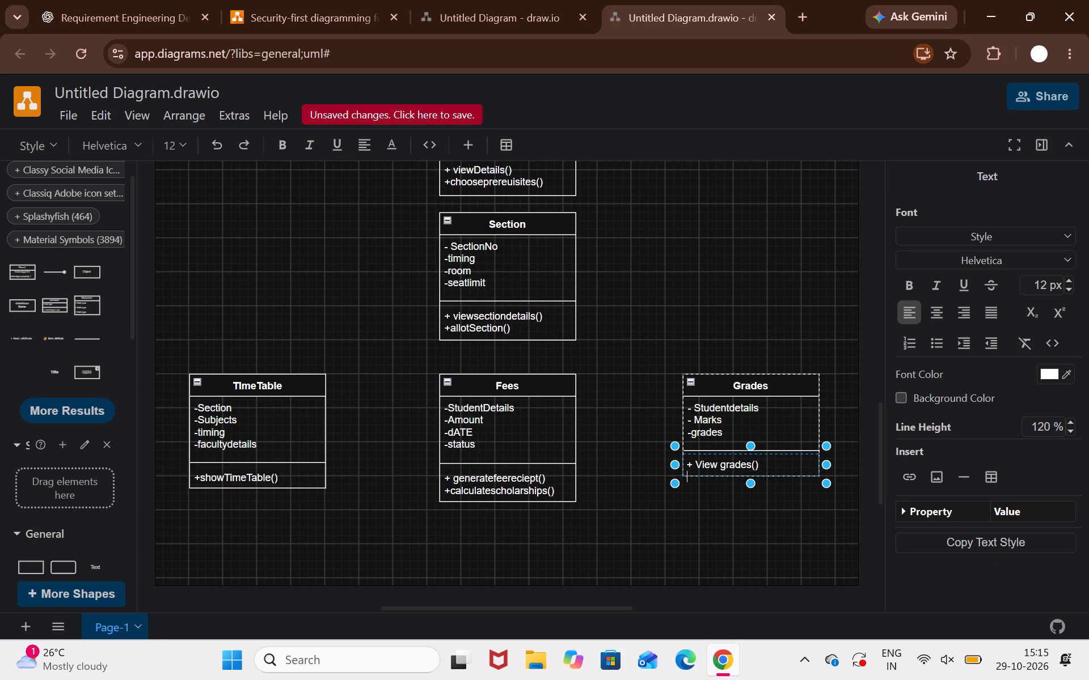
key(shift+plus)
key(space)
key(Up)
key(Right)
key(Right)
key(Right)
key(Right)
key(Right)
key(BackSpace)
Complete the Grades class's second method line as "+ viewgpa()" and check ChatGPT's reference diagram for further methods.
key(Down)
text(view)
text(gpa)
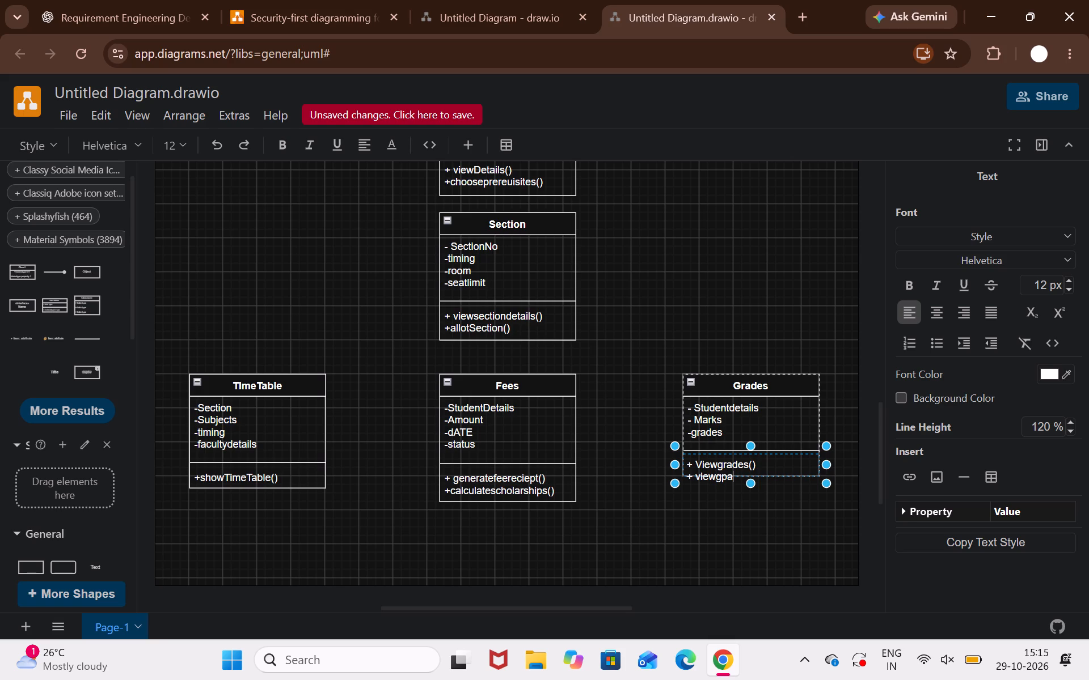
text(())
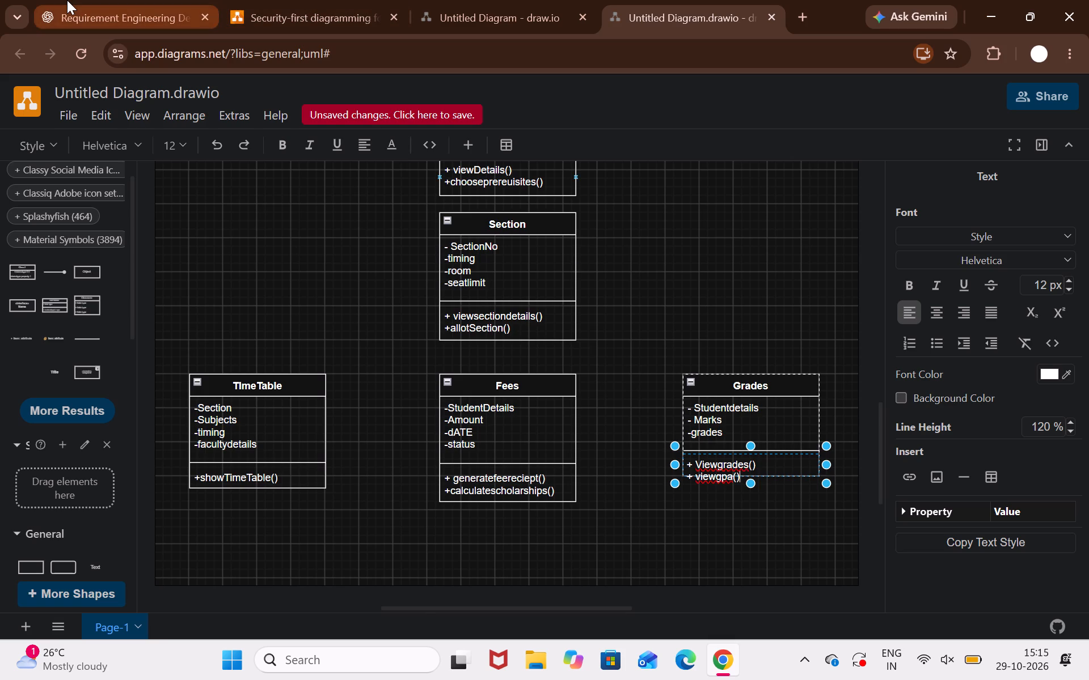
click(67, 0)
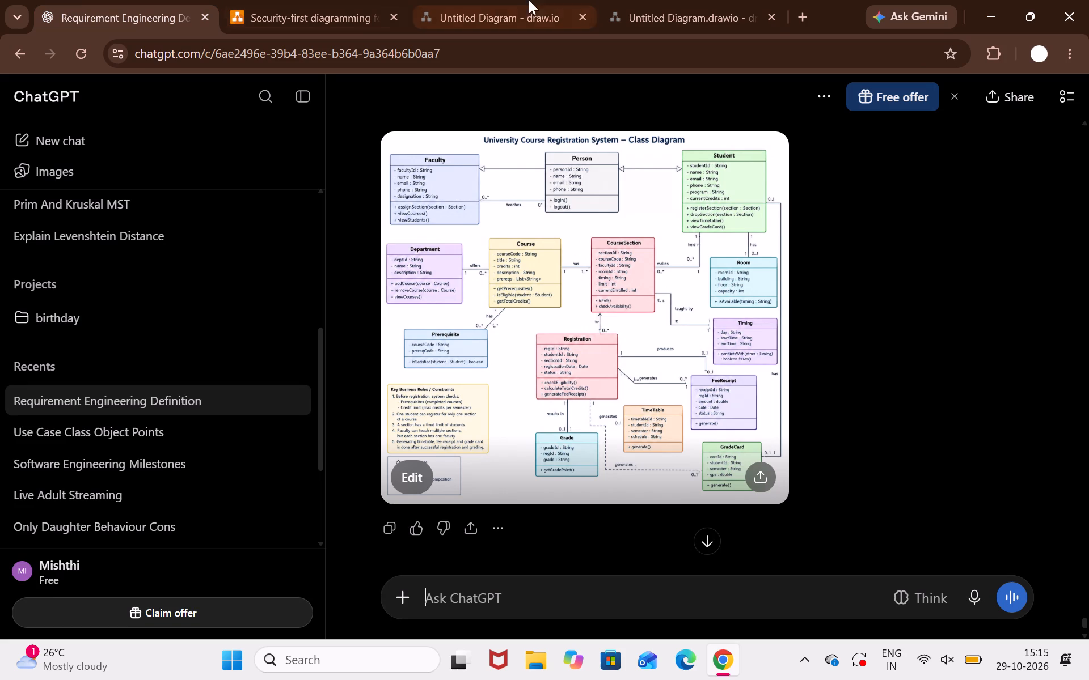
click(661, 0)
Enlarge the Grades class's method row so it ends just below its two method lines.
click(778, 465)
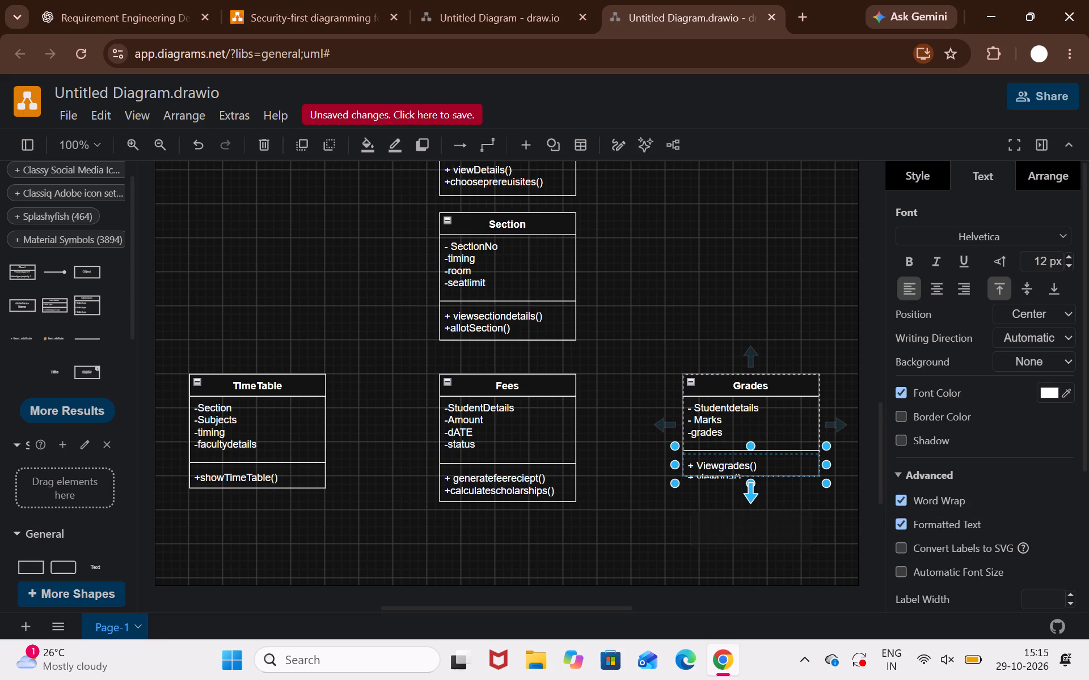
drag(751, 482, 746, 496)
click(672, 542)
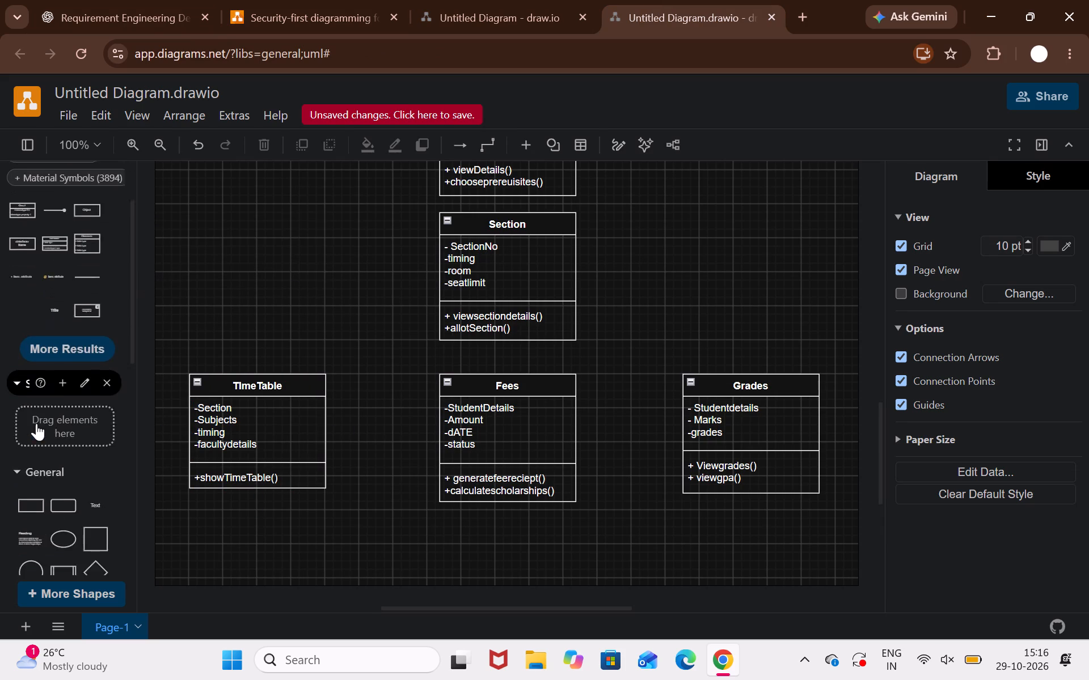
scroll(36, 423, down, 5)
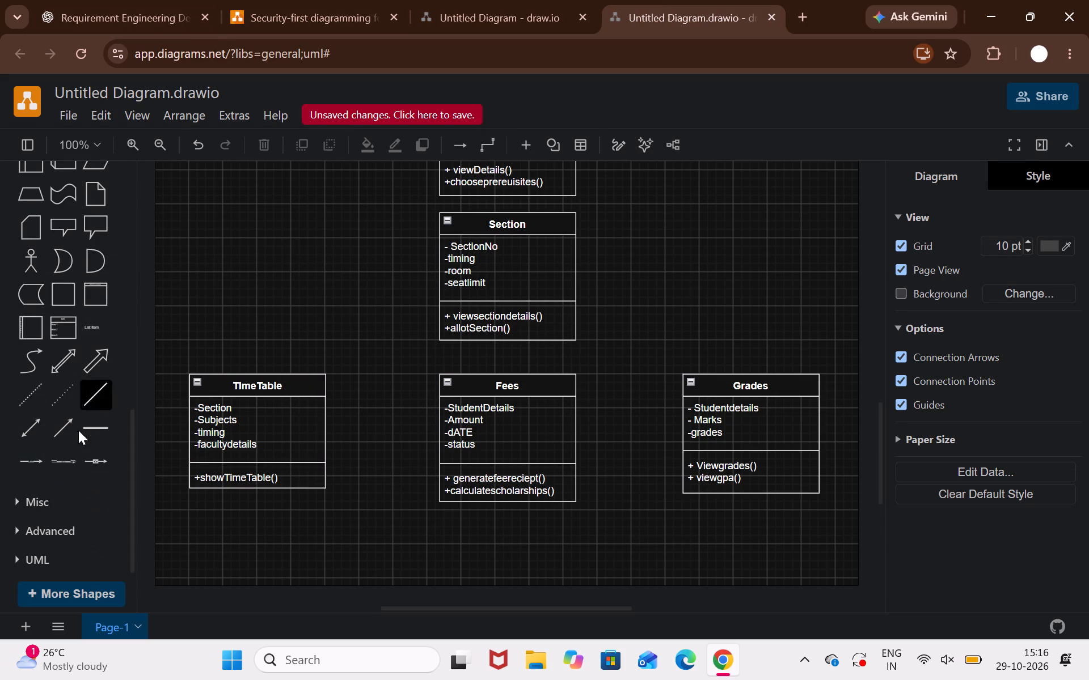
scroll(27, 503, down, 2)
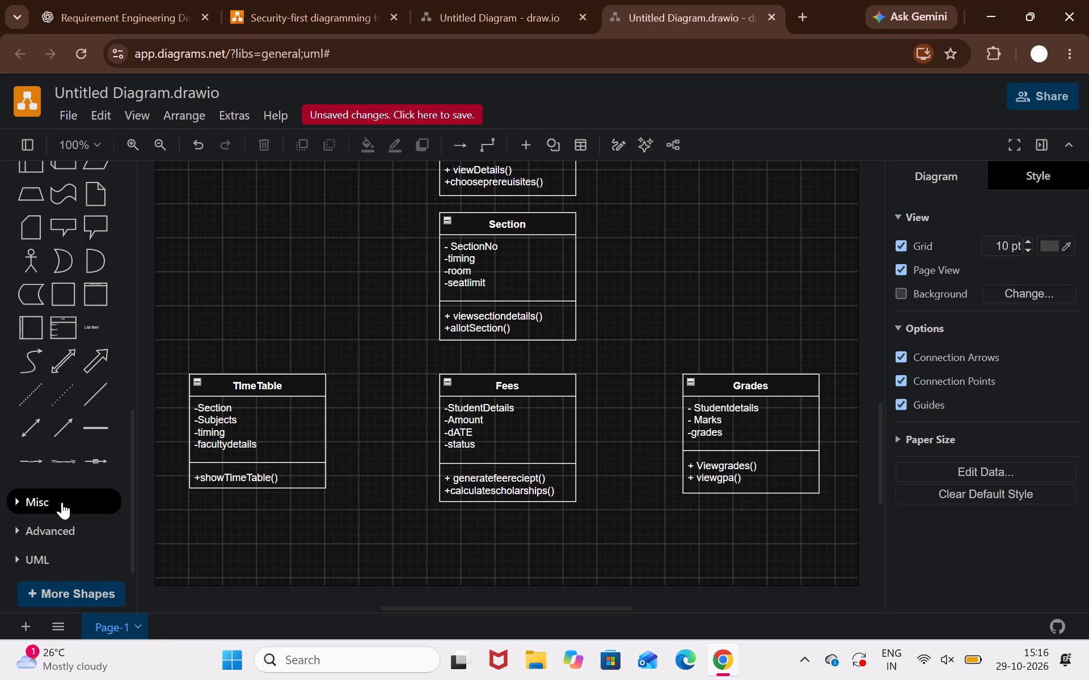
scroll(77, 407, up, 8)
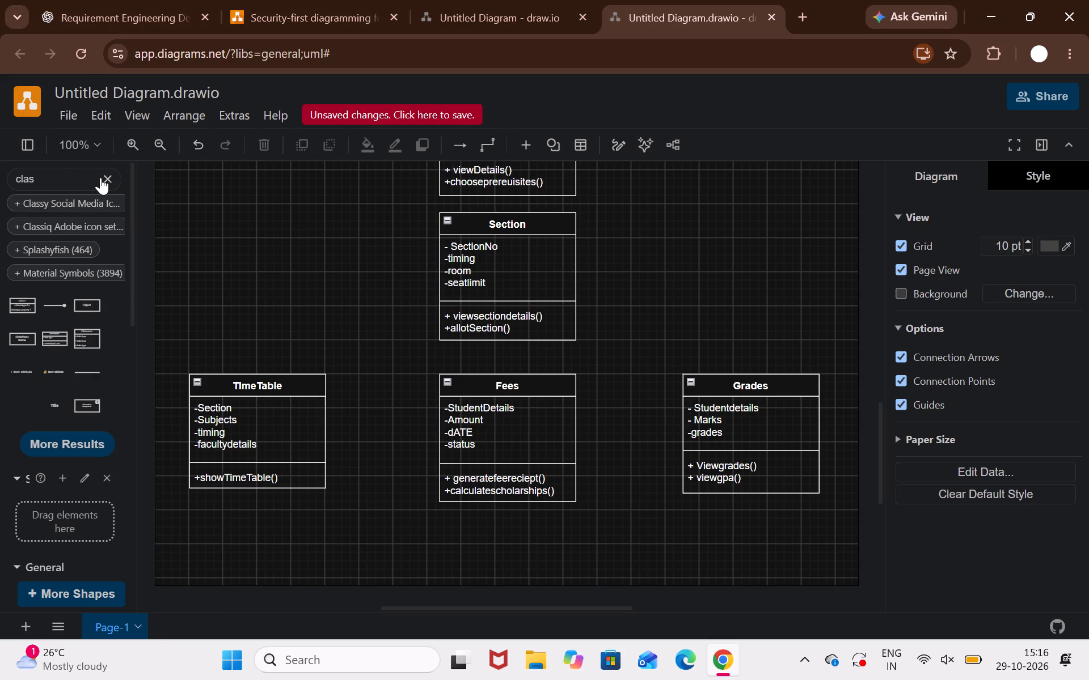
click(100, 177)
scroll(27, 464, down, 2)
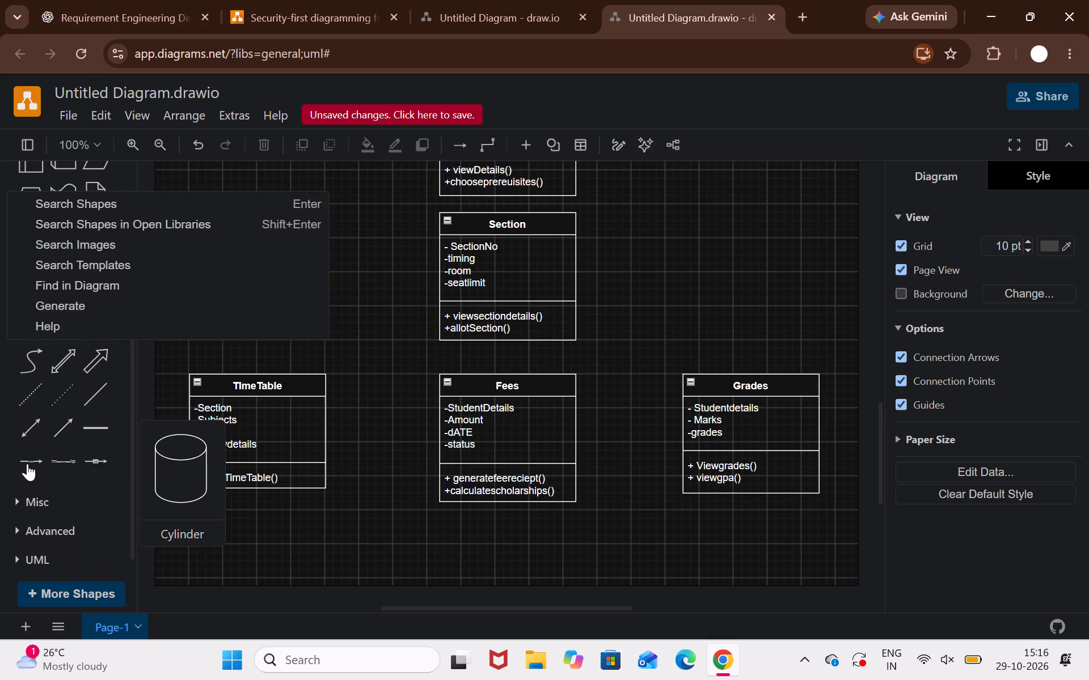
scroll(27, 464, down, 3)
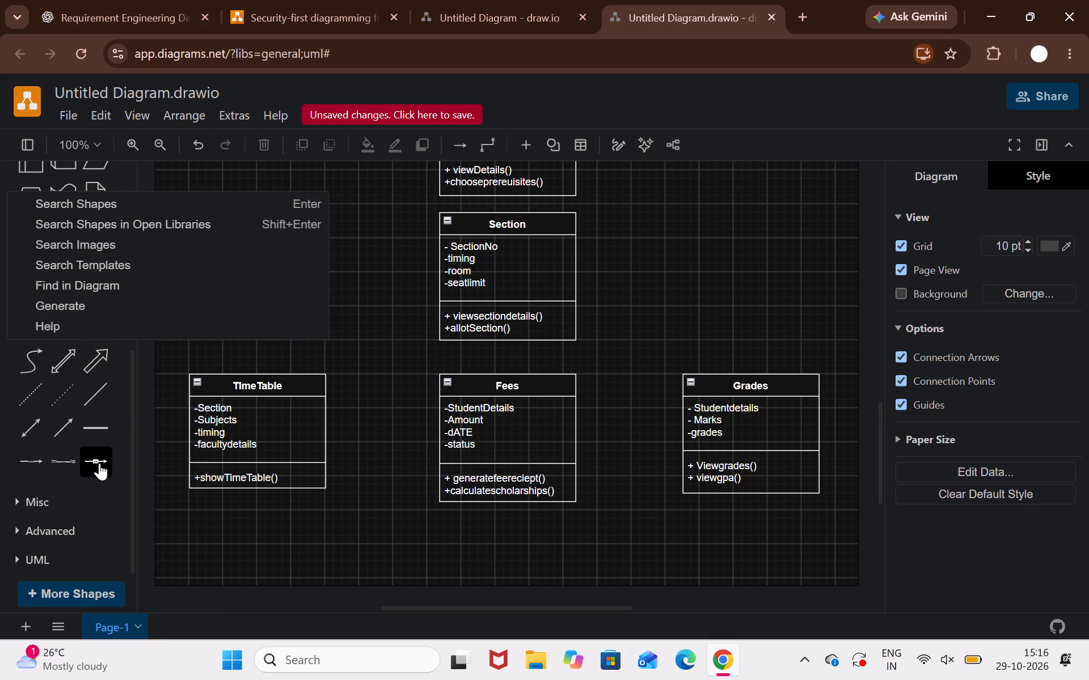
scroll(54, 499, down, 3)
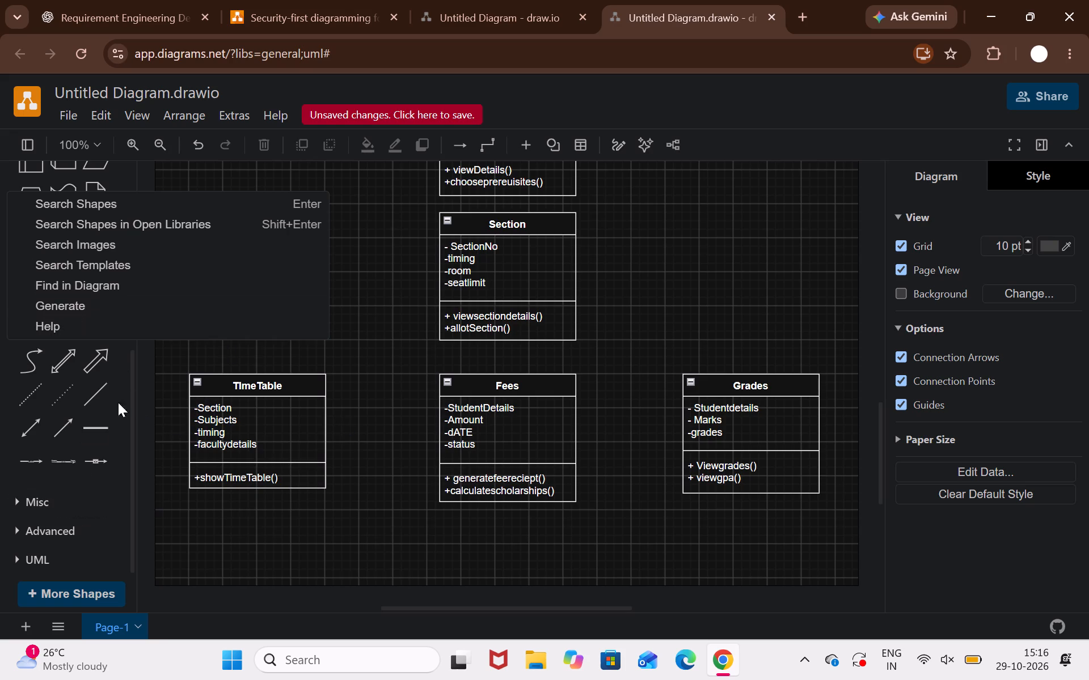
scroll(50, 541, down, 3)
click(166, 556)
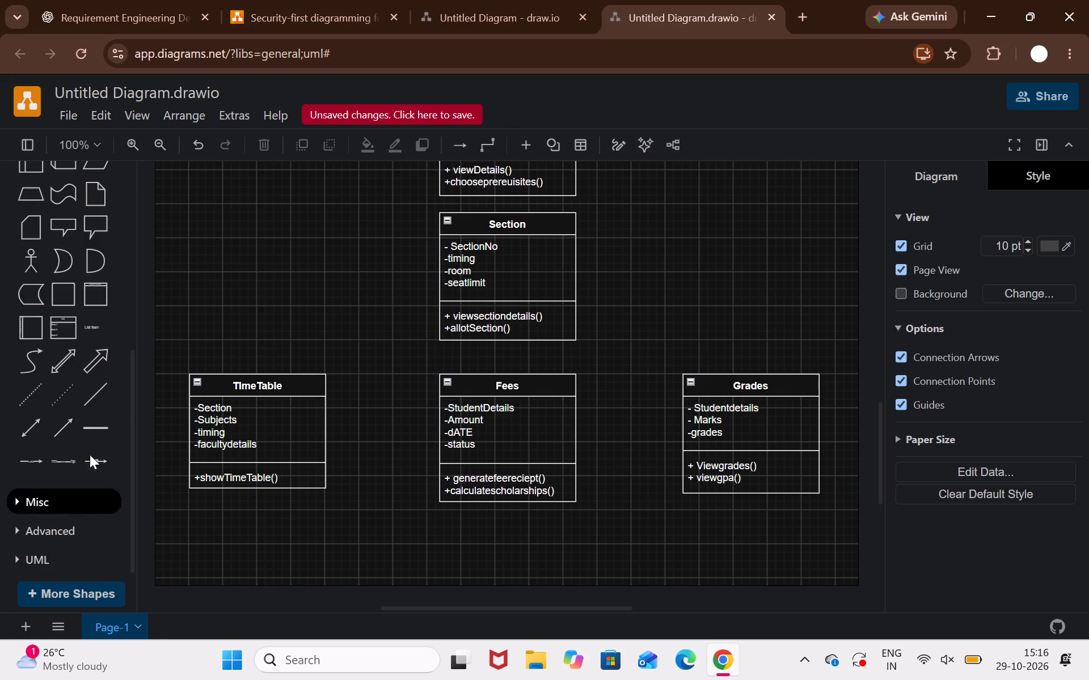
scroll(71, 365, up, 7)
scroll(71, 365, down, 11)
Expand the Advanced and UML shape libraries and examine the UML connectors for a suitable association arrow.
click(34, 532)
scroll(32, 554, down, 2)
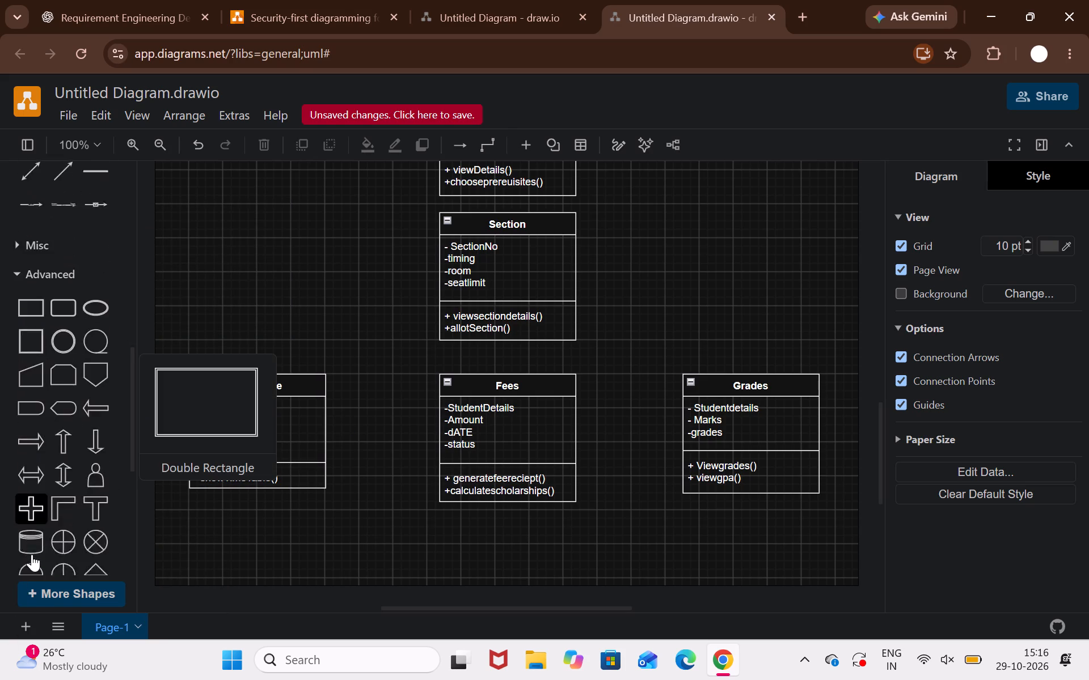
scroll(32, 554, down, 5)
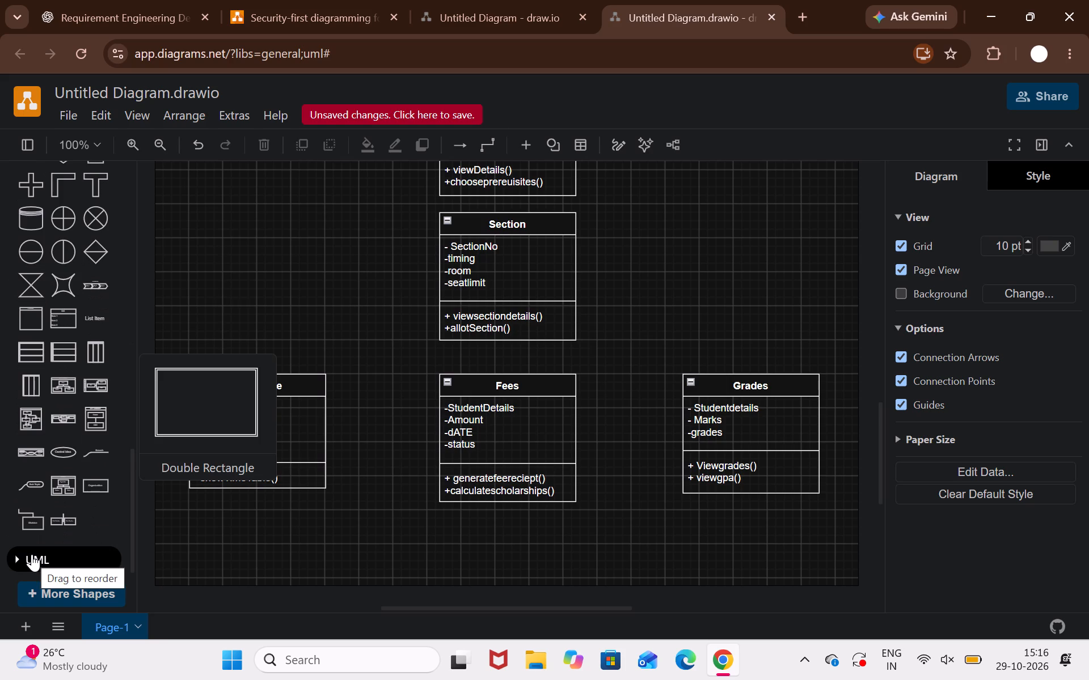
click(32, 554)
click(35, 560)
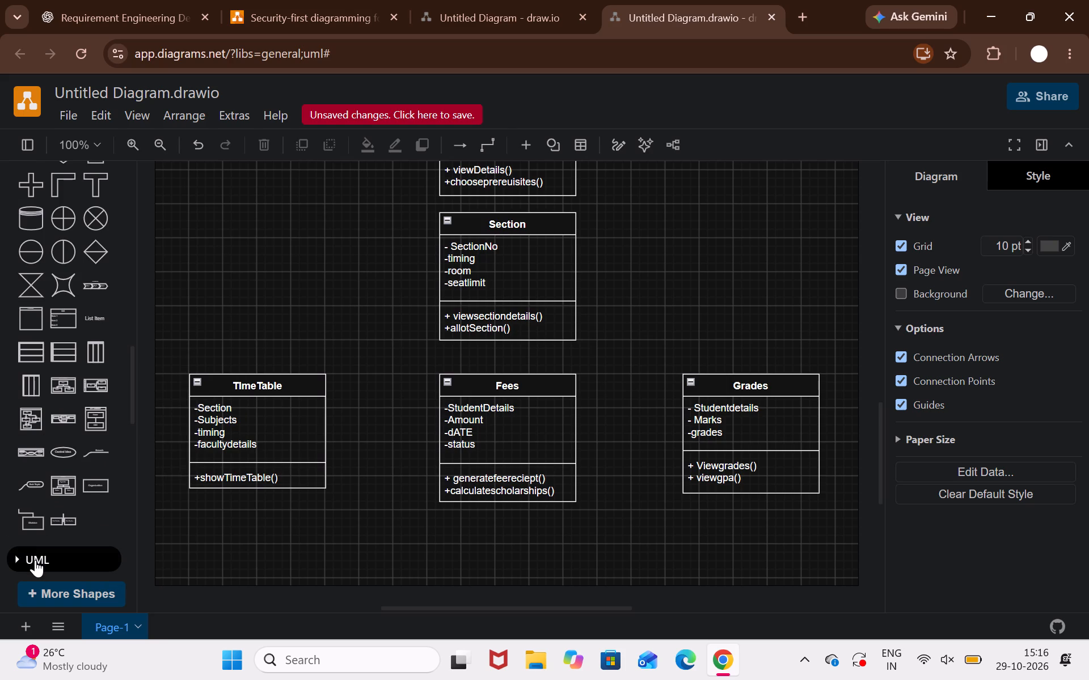
scroll(35, 560, down, 6)
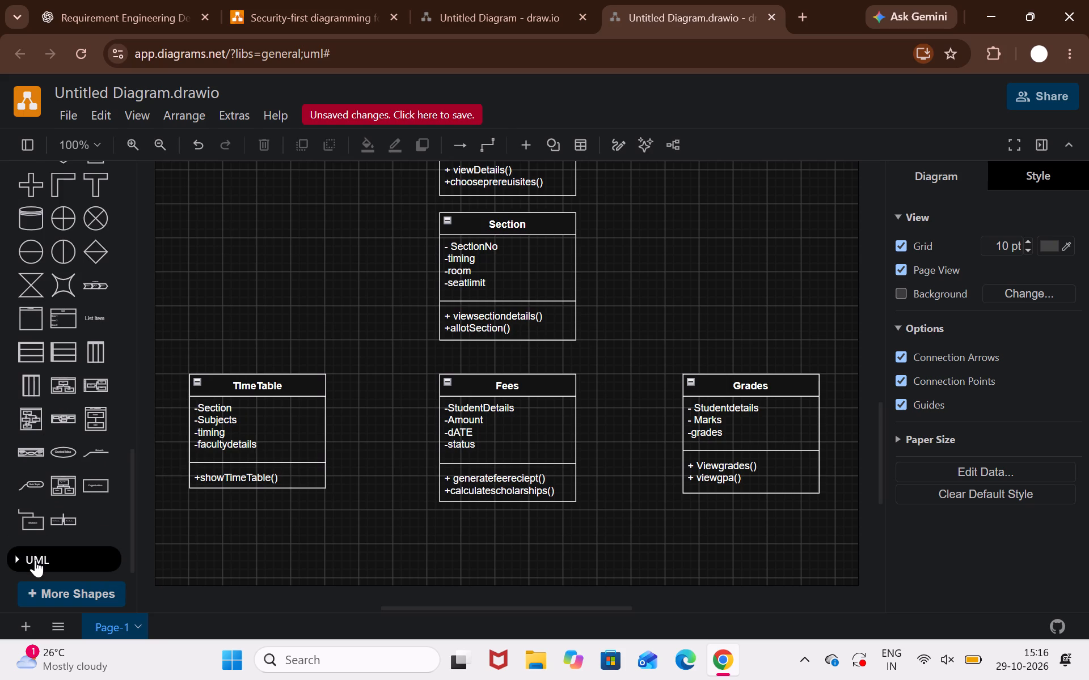
click(30, 564)
scroll(30, 564, down, 3)
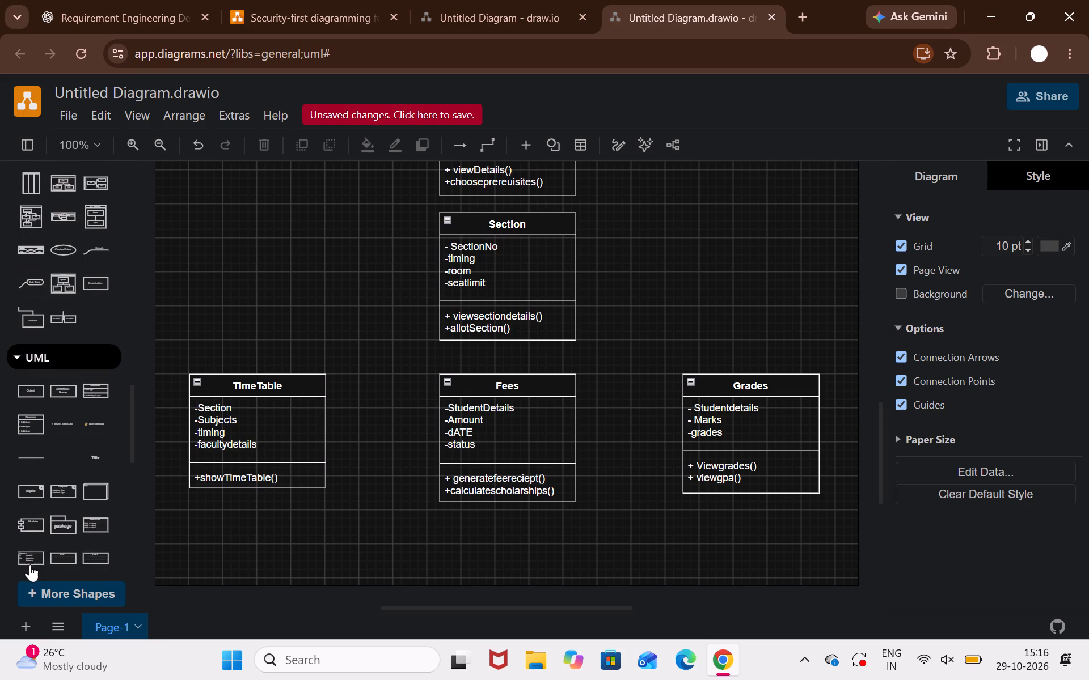
scroll(30, 564, down, 5)
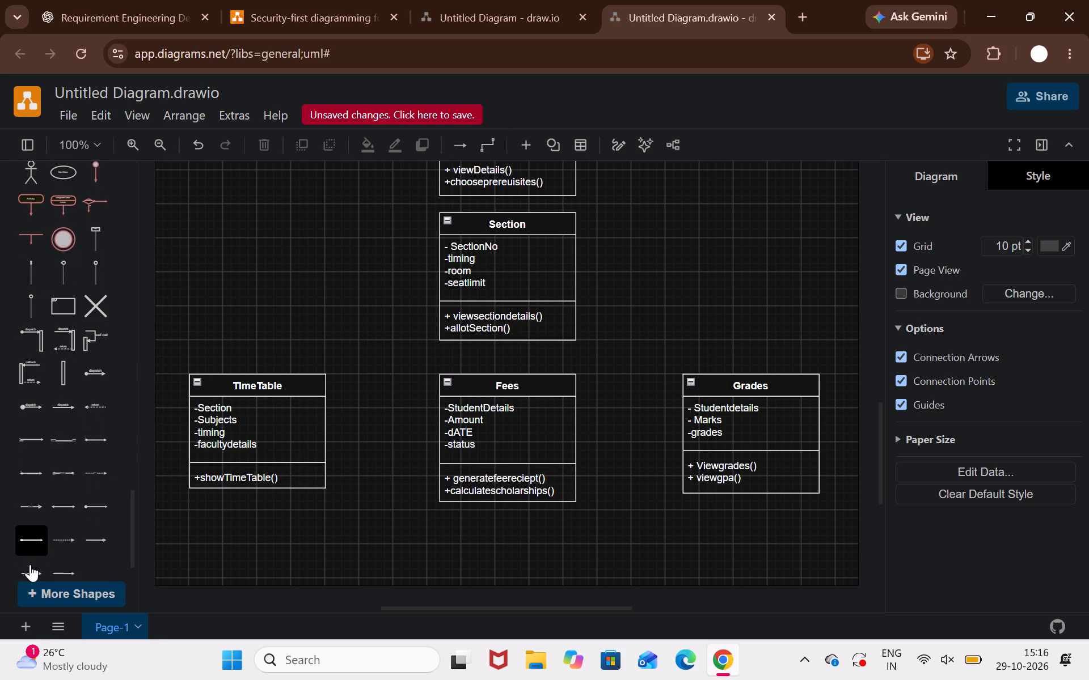
scroll(30, 564, down, 1)
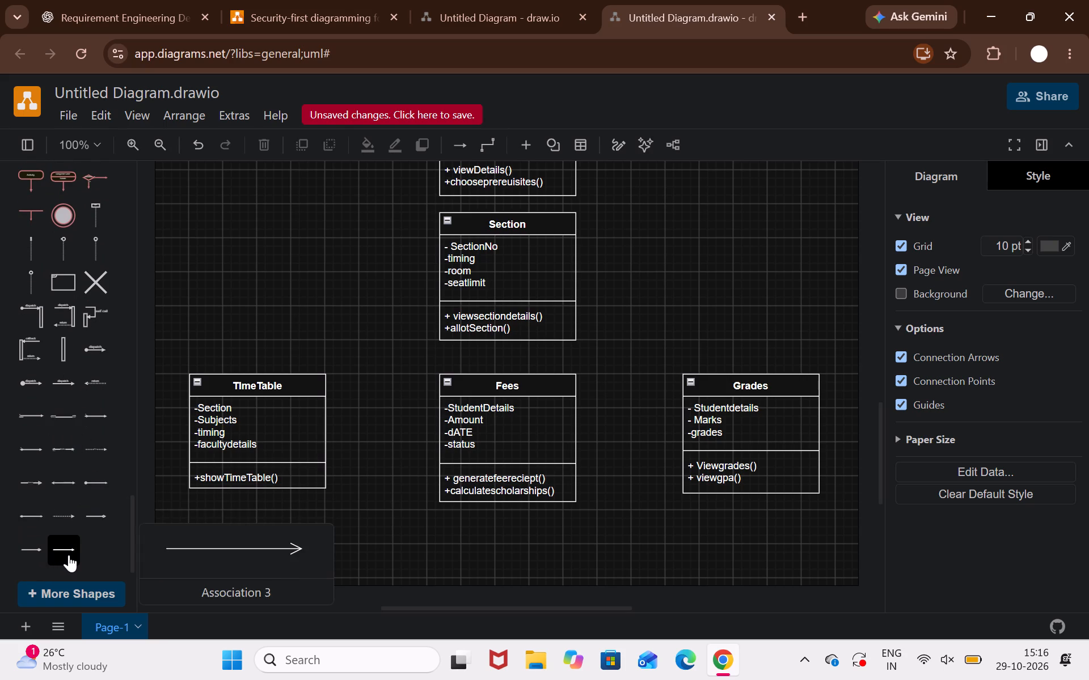
Add an Association 3 arrow from the bottom edge of the user class to the top edge of the Faculty class.
scroll(363, 498, up, 8)
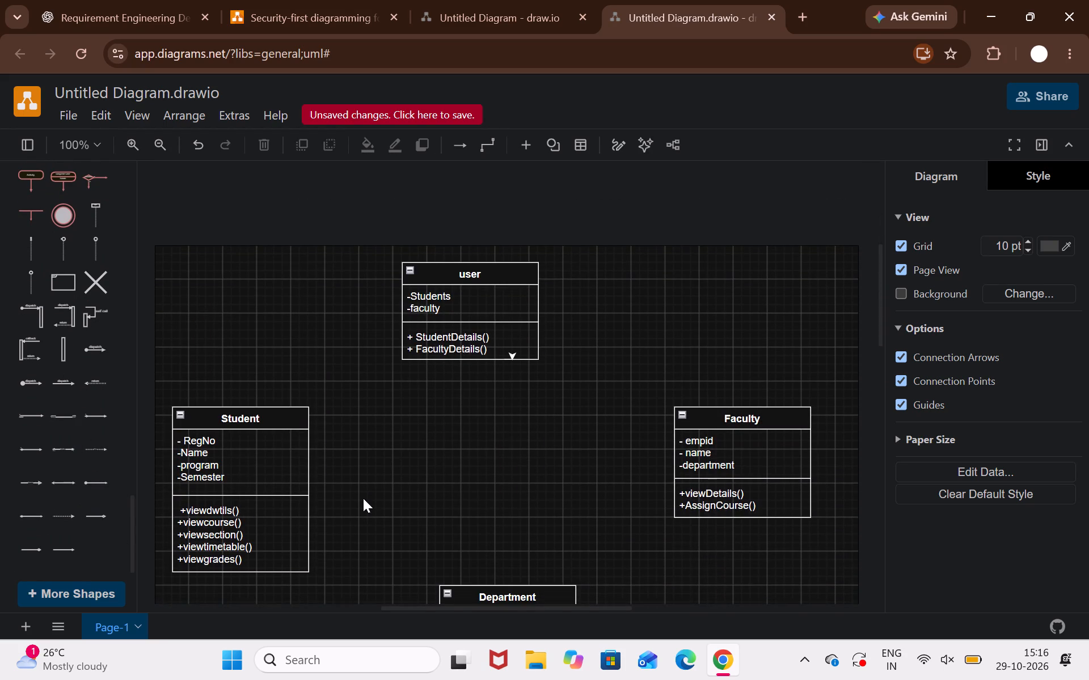
scroll(363, 498, up, 1)
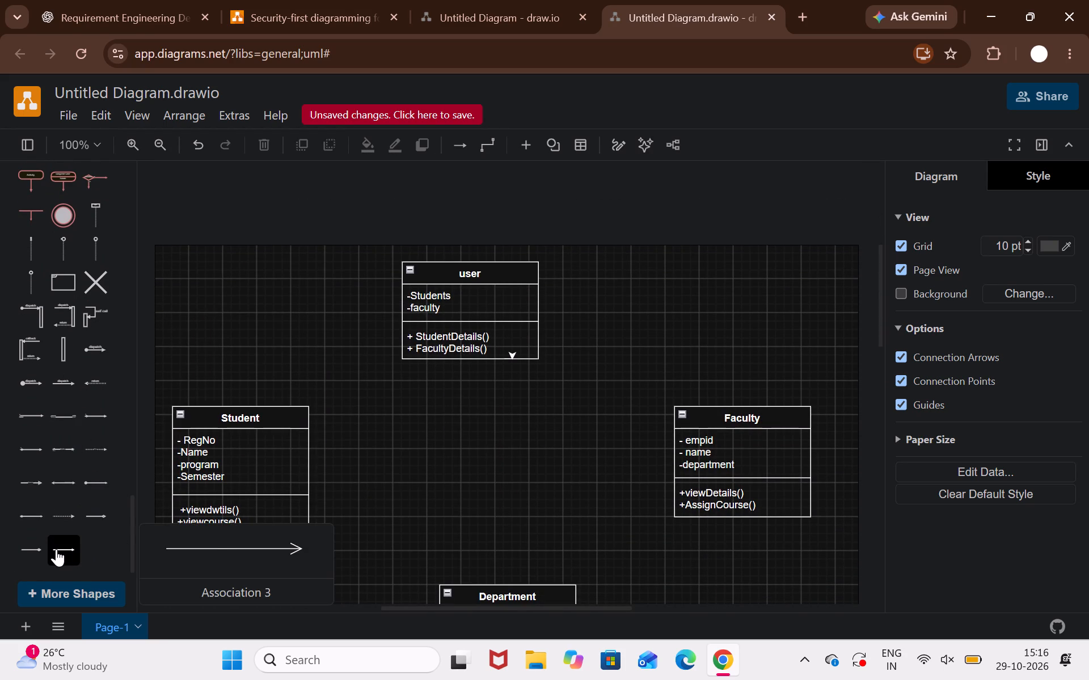
click(65, 549)
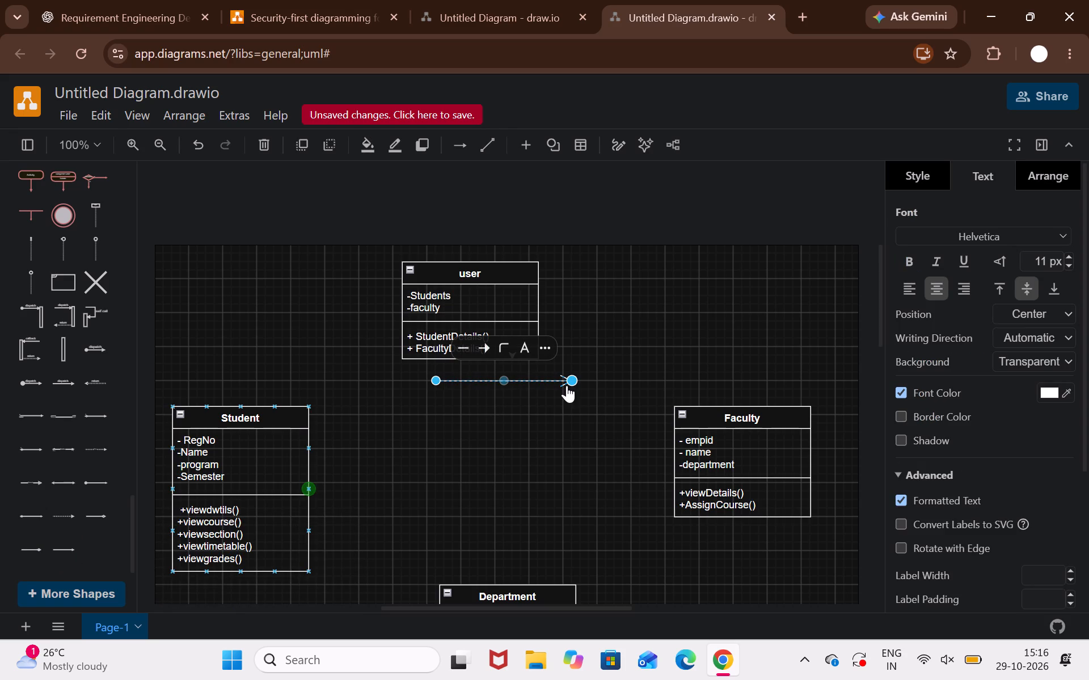
drag(571, 381, 727, 397)
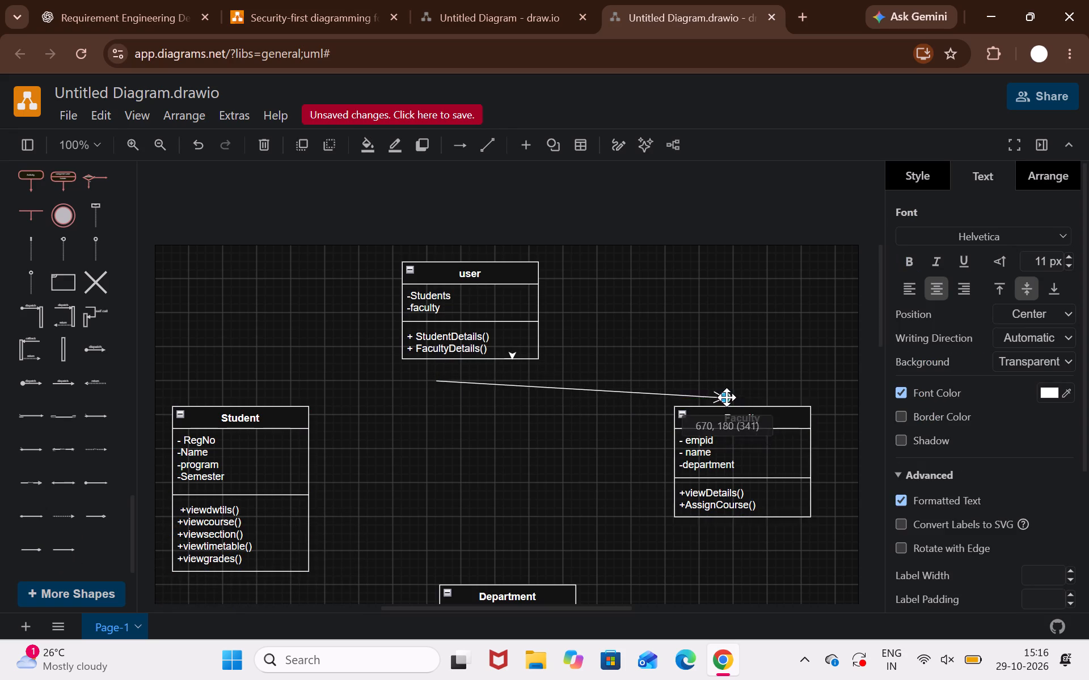
drag(727, 397, 725, 408)
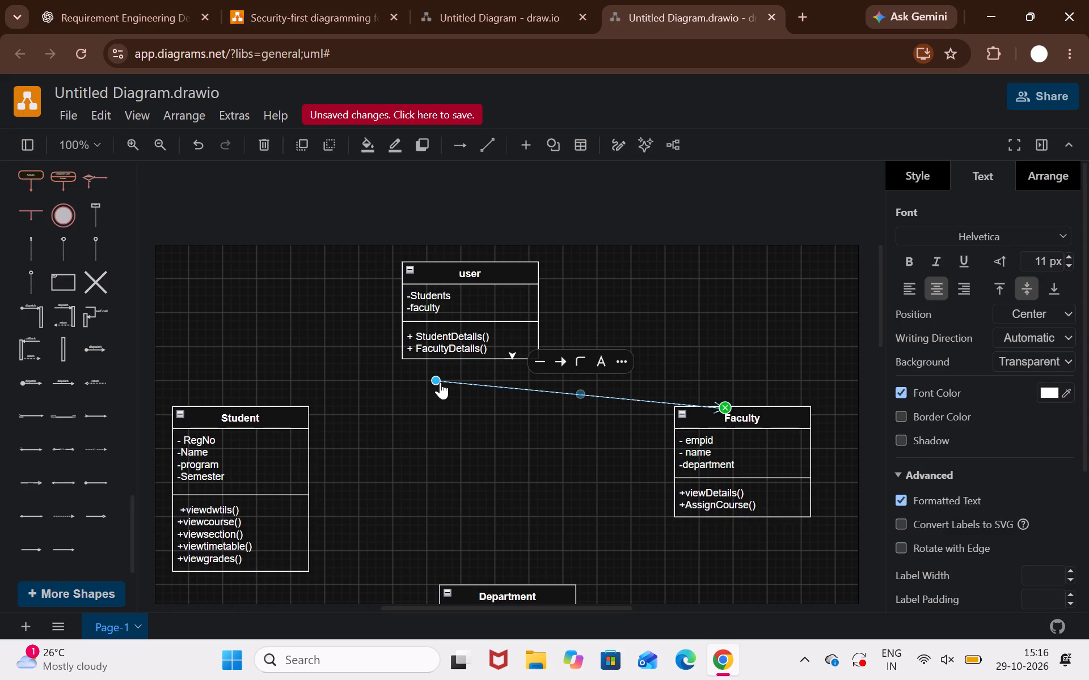
drag(440, 382, 514, 360)
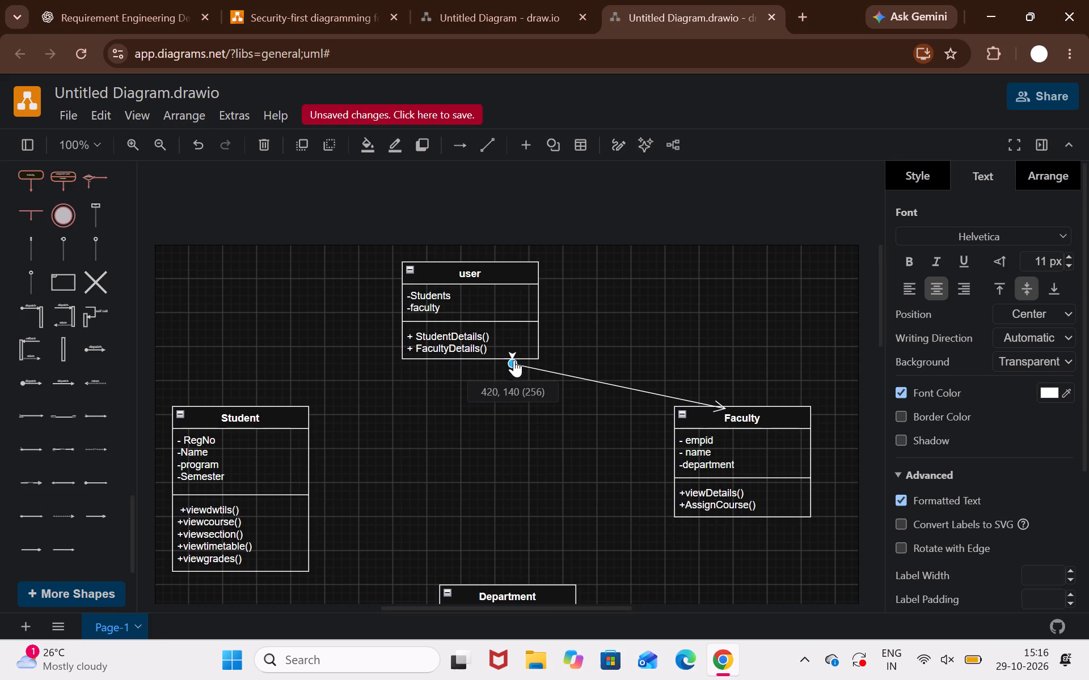
drag(514, 360, 514, 358)
Bend the user-to-Faculty arrow at a waypoint above Faculty's upper-left corner, and adjust its start at the user class's bottom edge.
drag(617, 381, 670, 355)
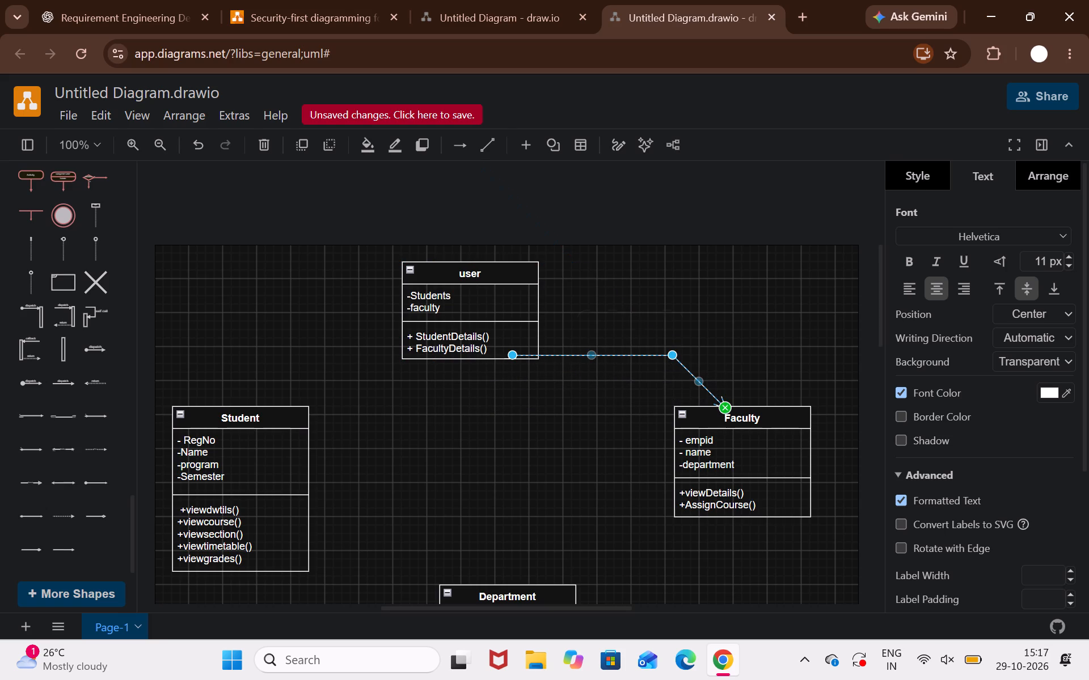
click(511, 354)
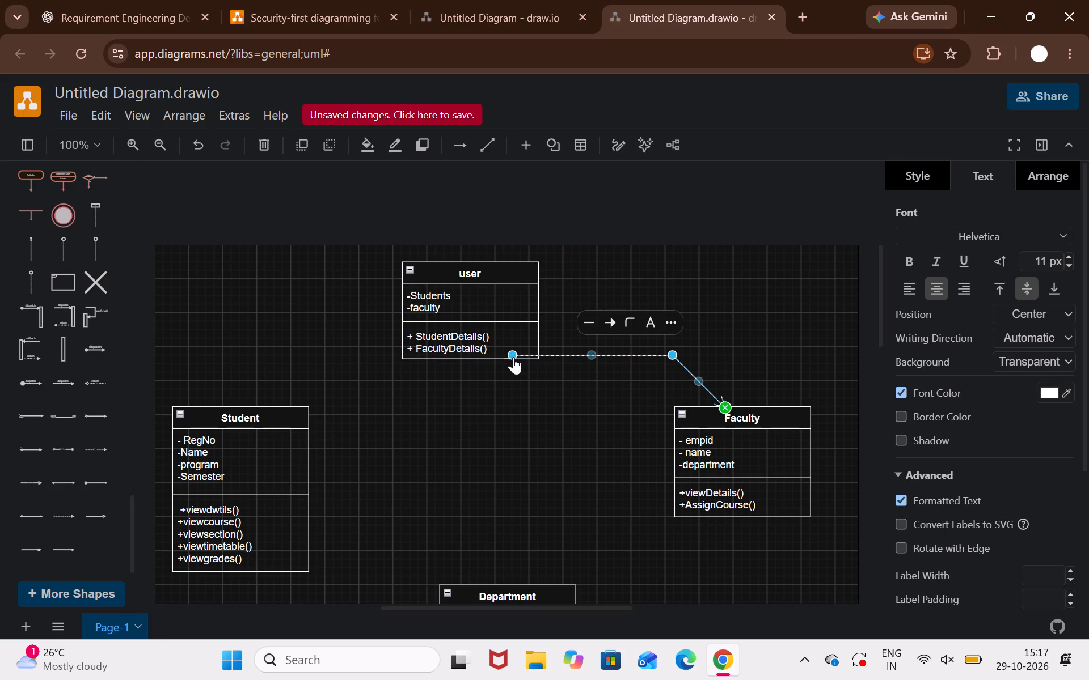
click(512, 347)
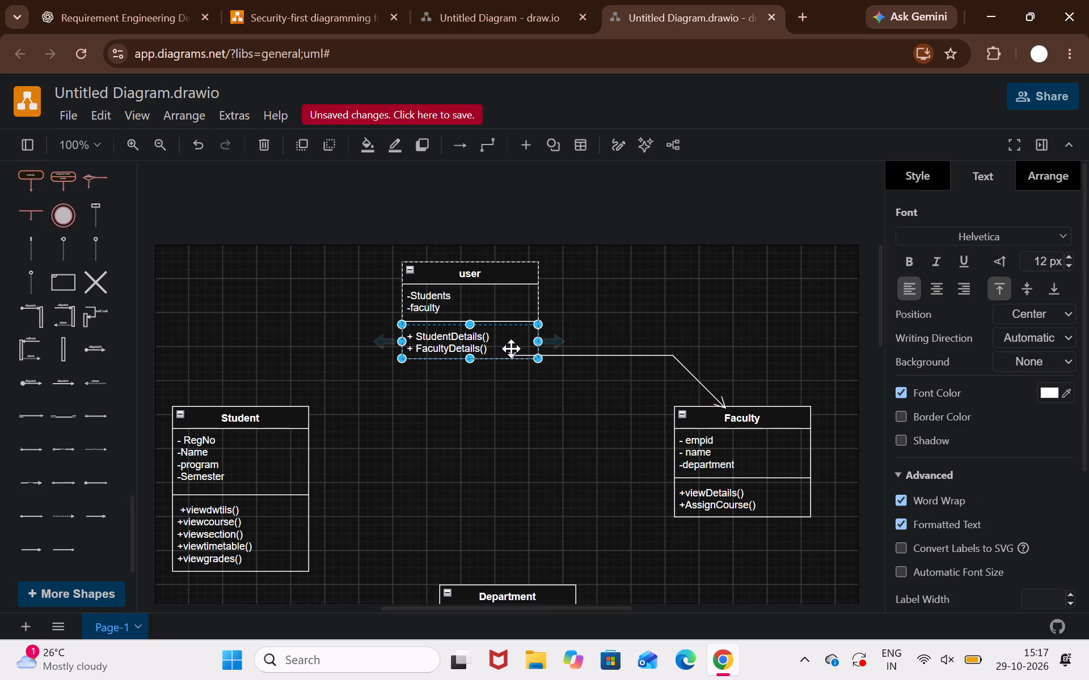
click(622, 356)
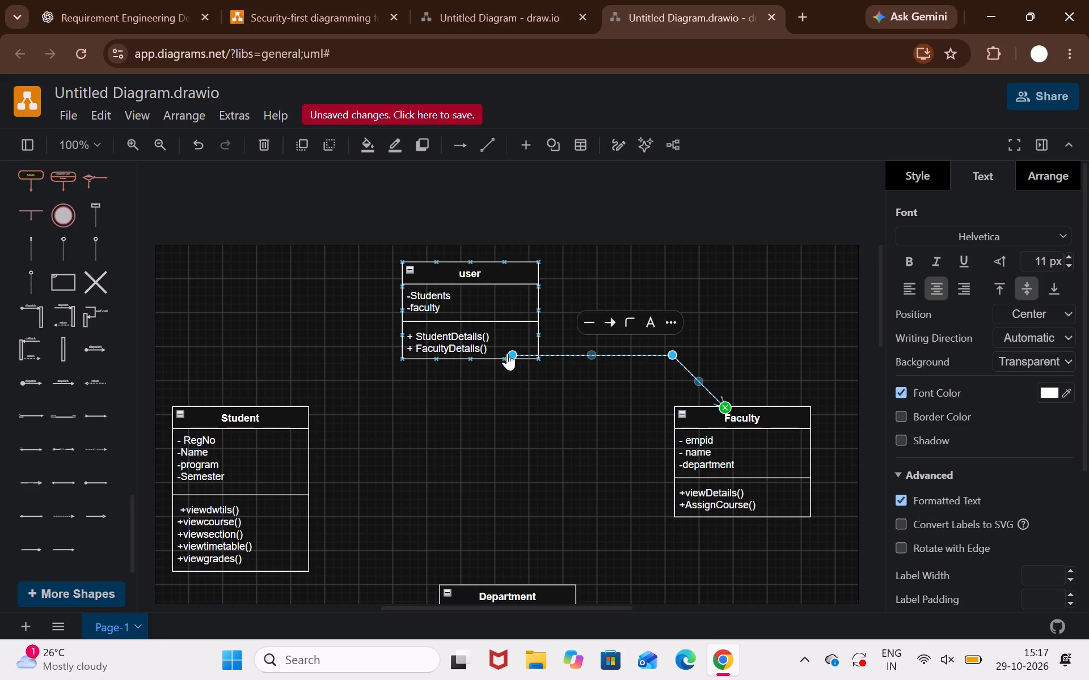
drag(514, 353, 514, 360)
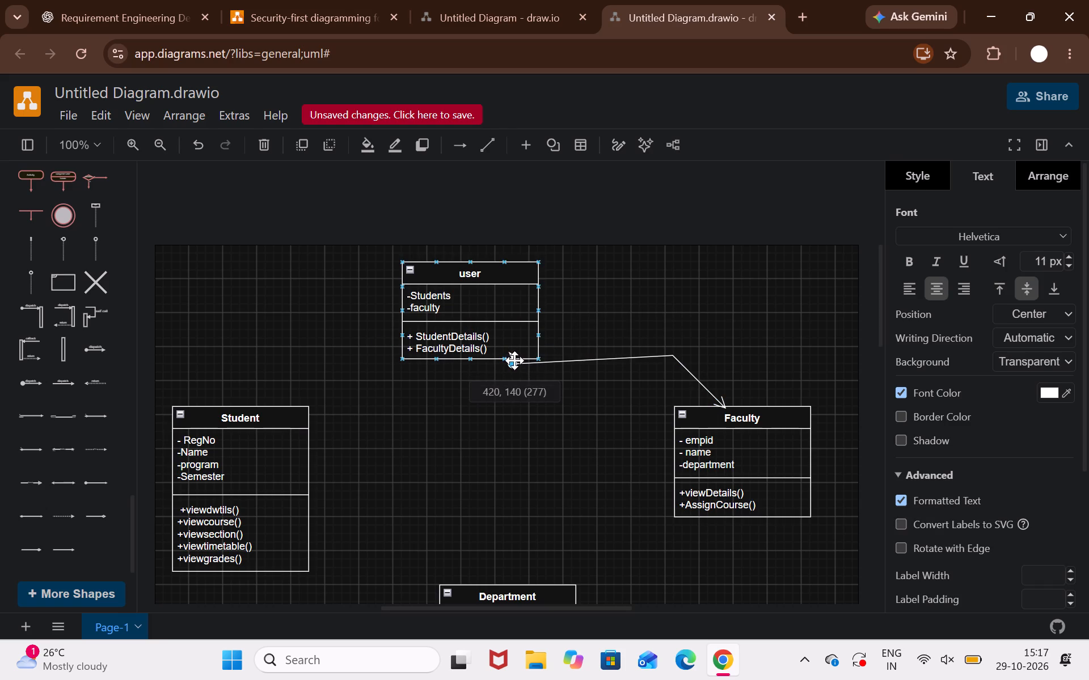
drag(514, 360, 514, 358)
click(498, 393)
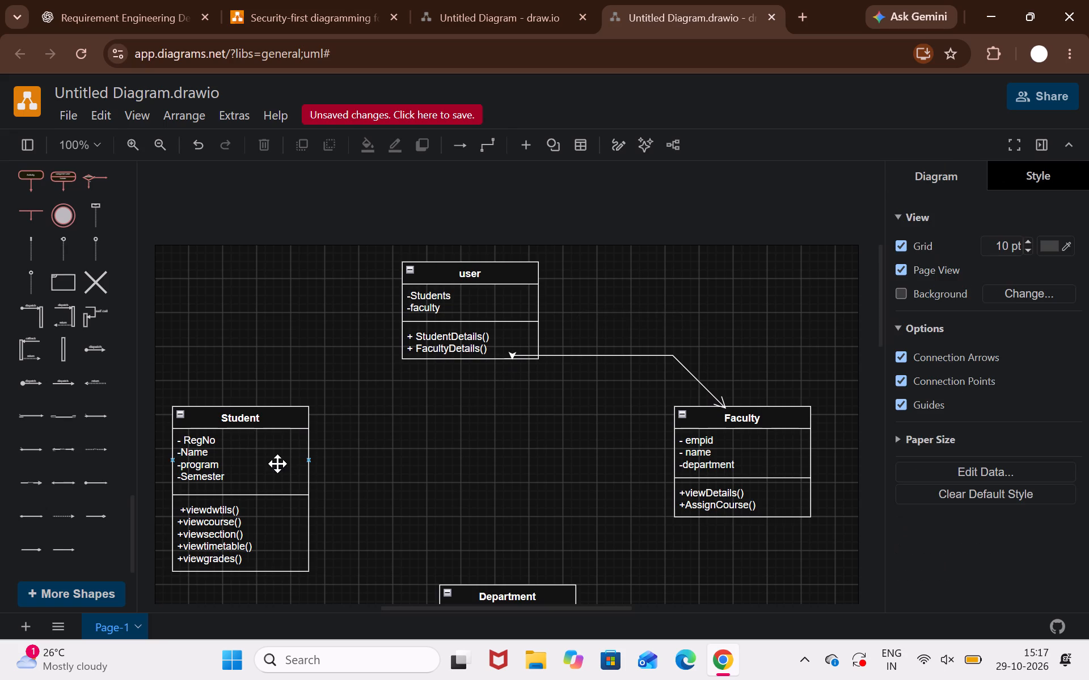
Add an Association 3 arrow from the user class's bottom edge to the Student class's top edge, bending its midpoint upward between them.
click(74, 547)
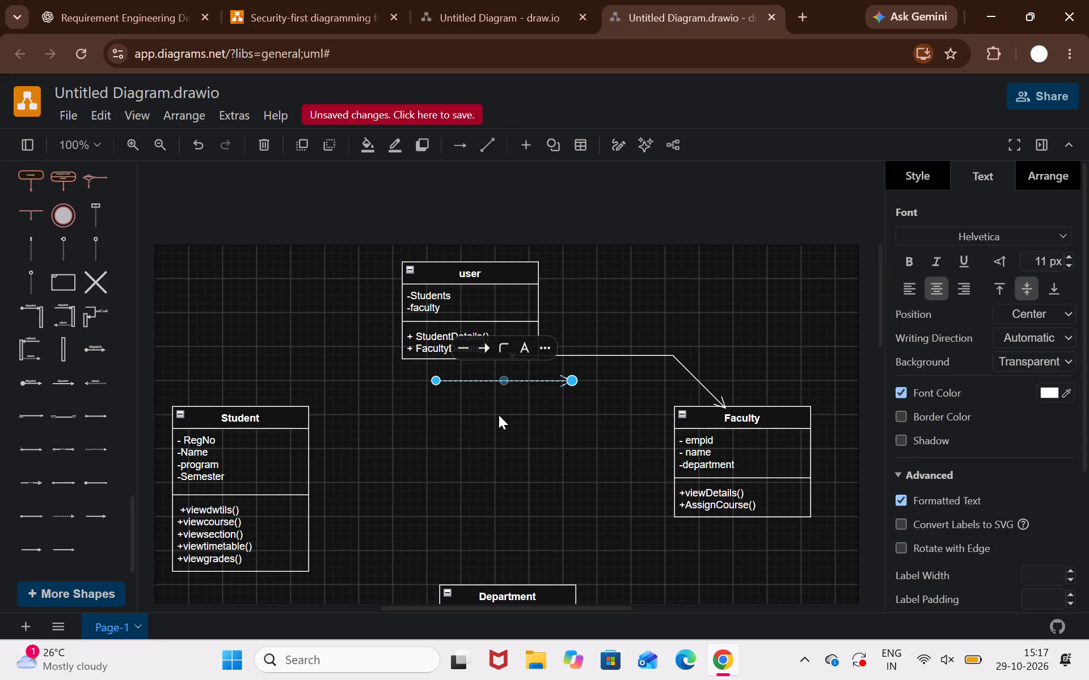
drag(566, 379, 262, 403)
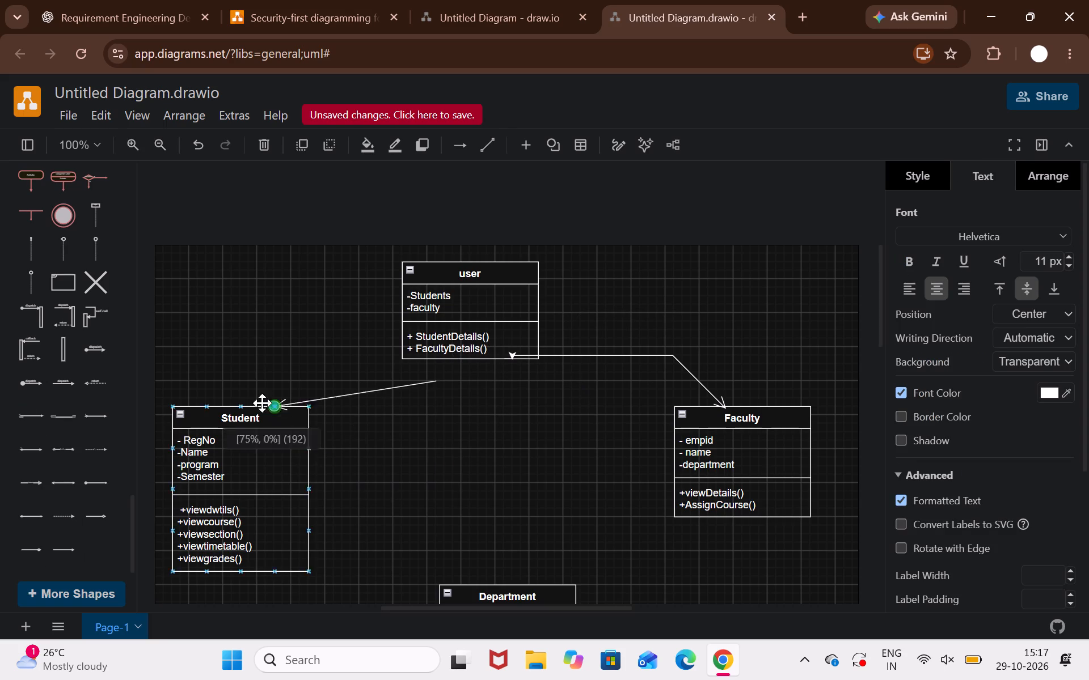
drag(262, 403, 246, 407)
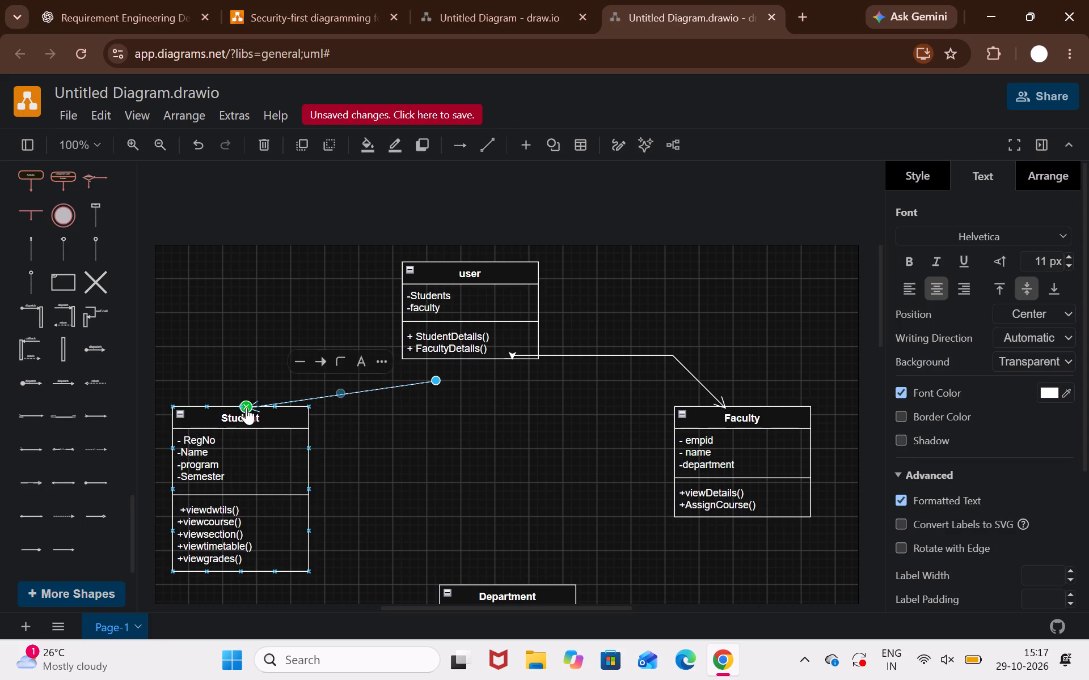
drag(434, 373, 432, 355)
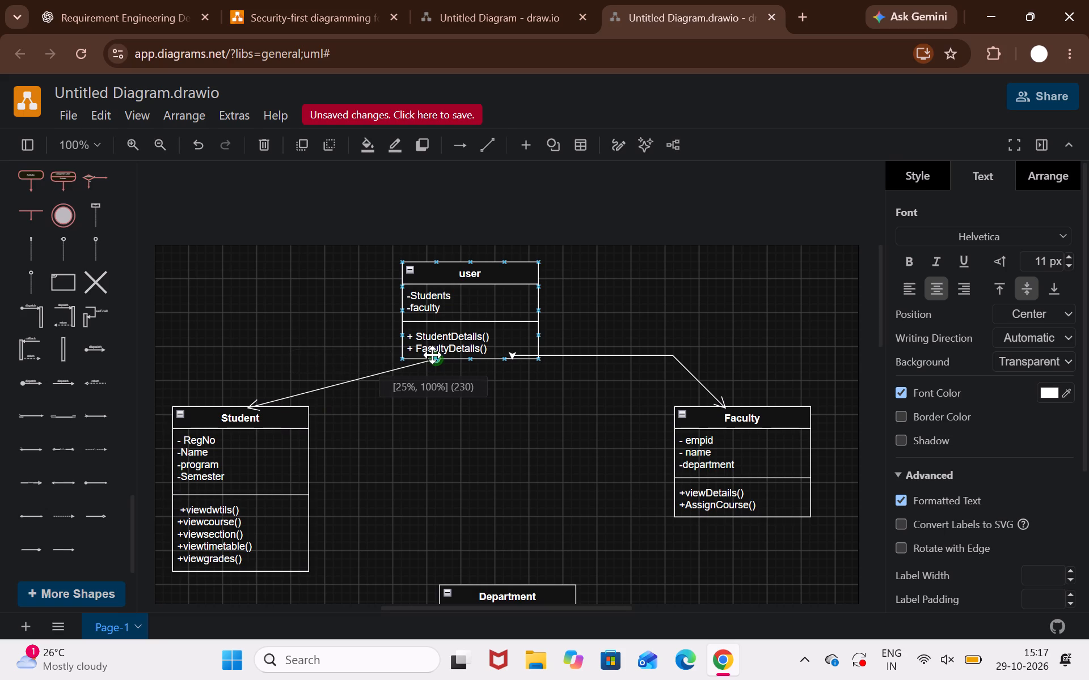
drag(432, 355, 432, 355)
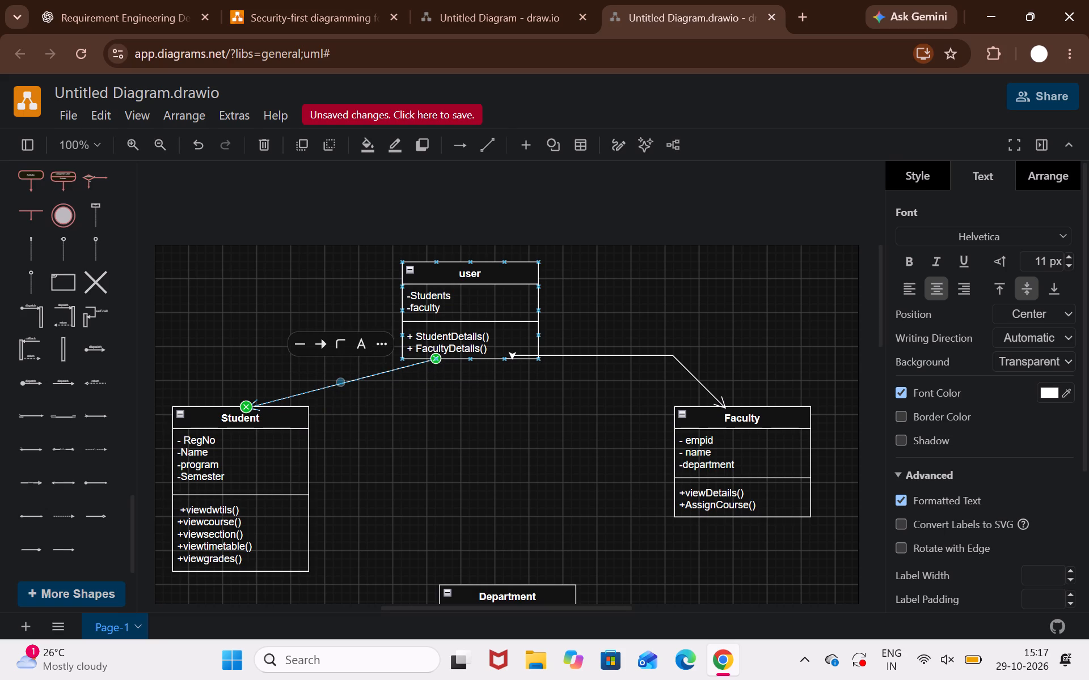
drag(339, 383, 335, 361)
click(449, 452)
scroll(449, 452, down, 2)
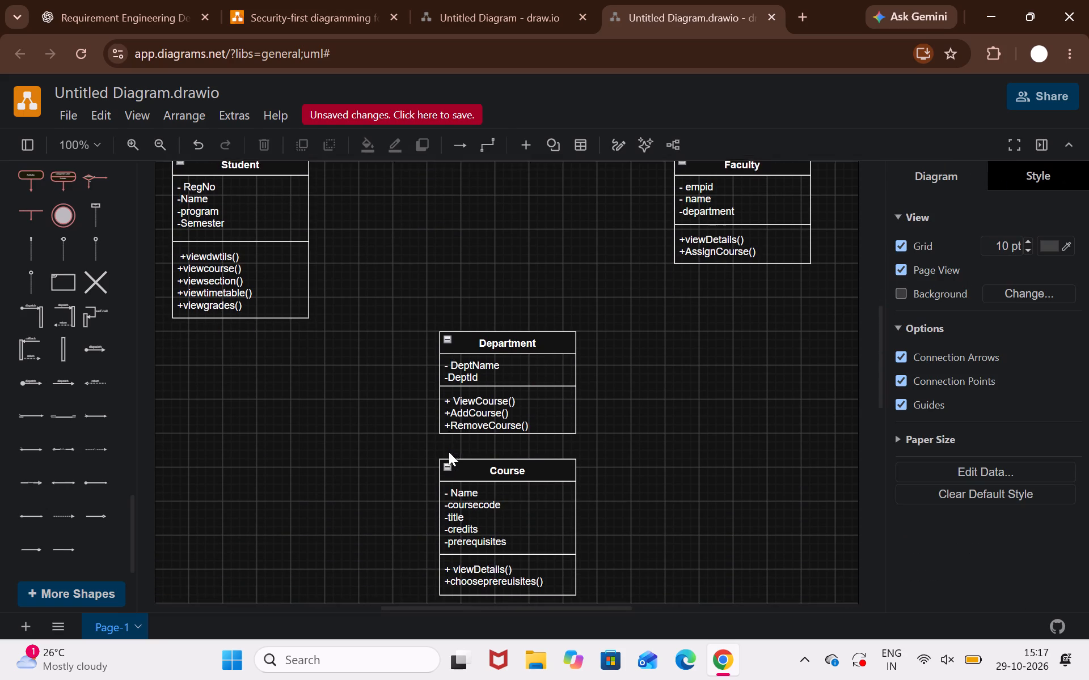
scroll(449, 452, down, 2)
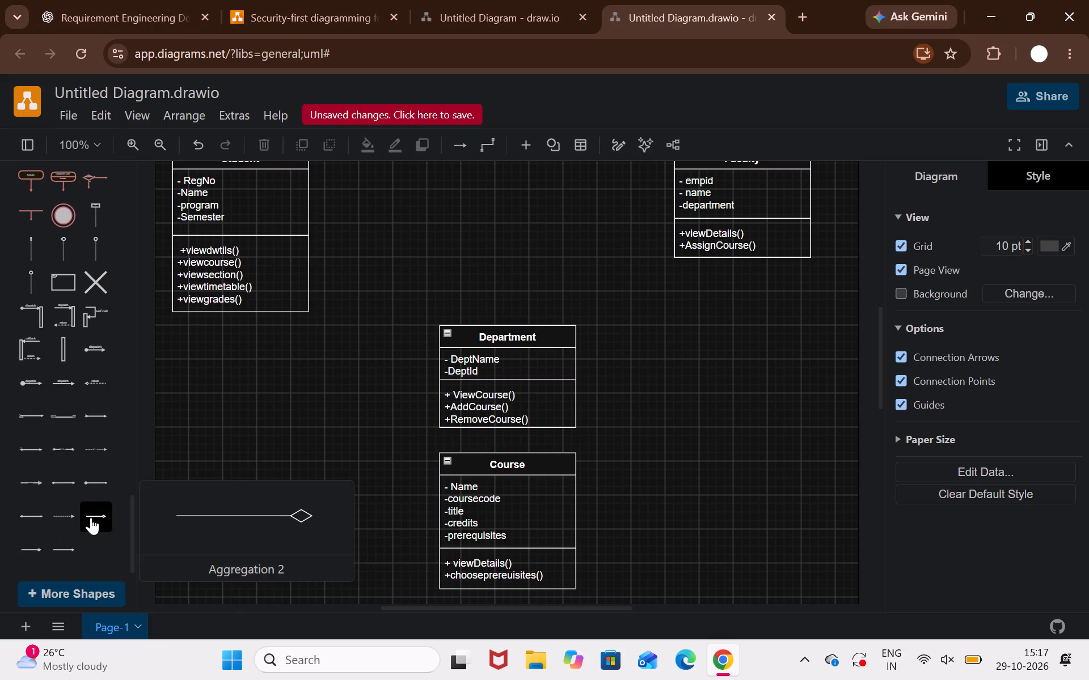
click(136, 0)
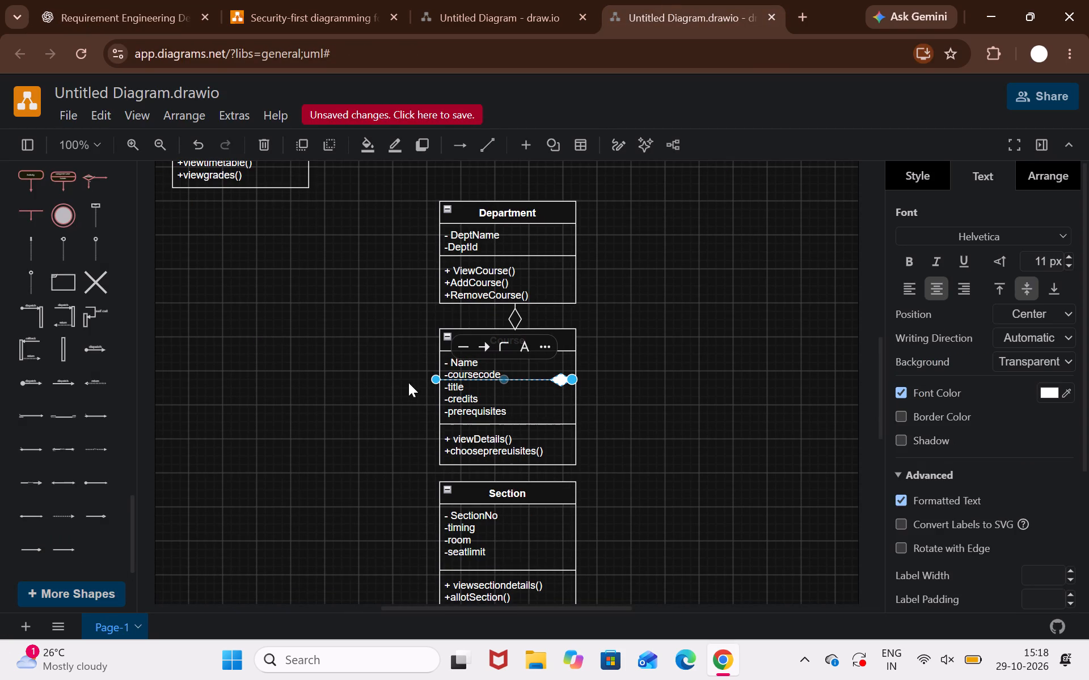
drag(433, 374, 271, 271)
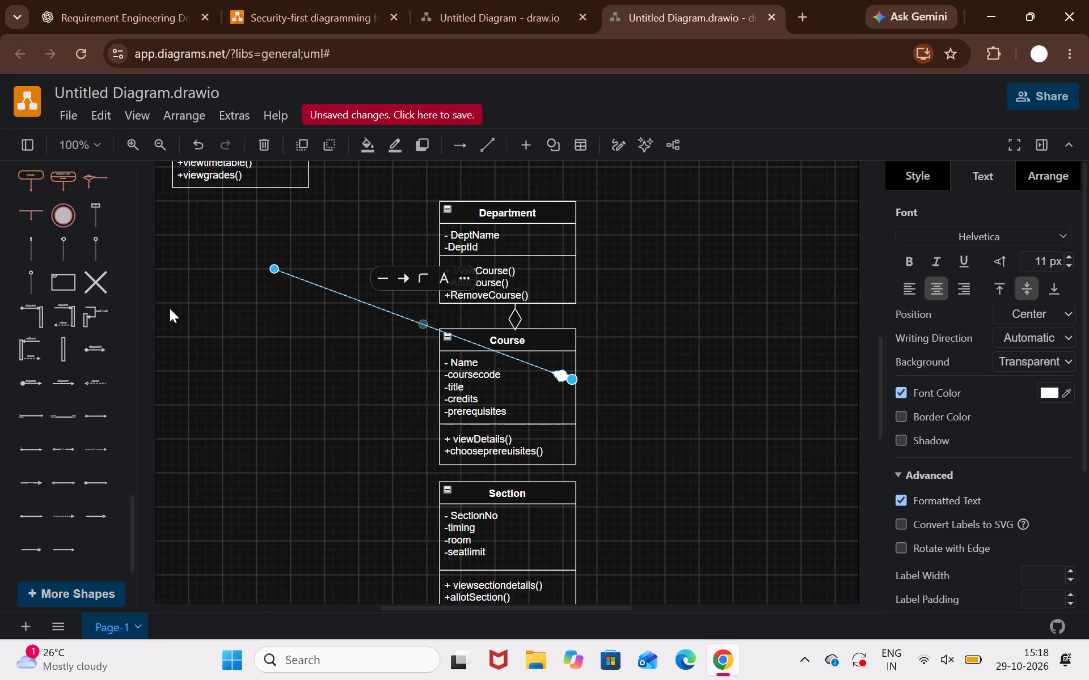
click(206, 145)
Add a Composition 2 connector from the bottom of the Student class to TimeTable's top edge, with the diamond at TimeTable.
click(39, 541)
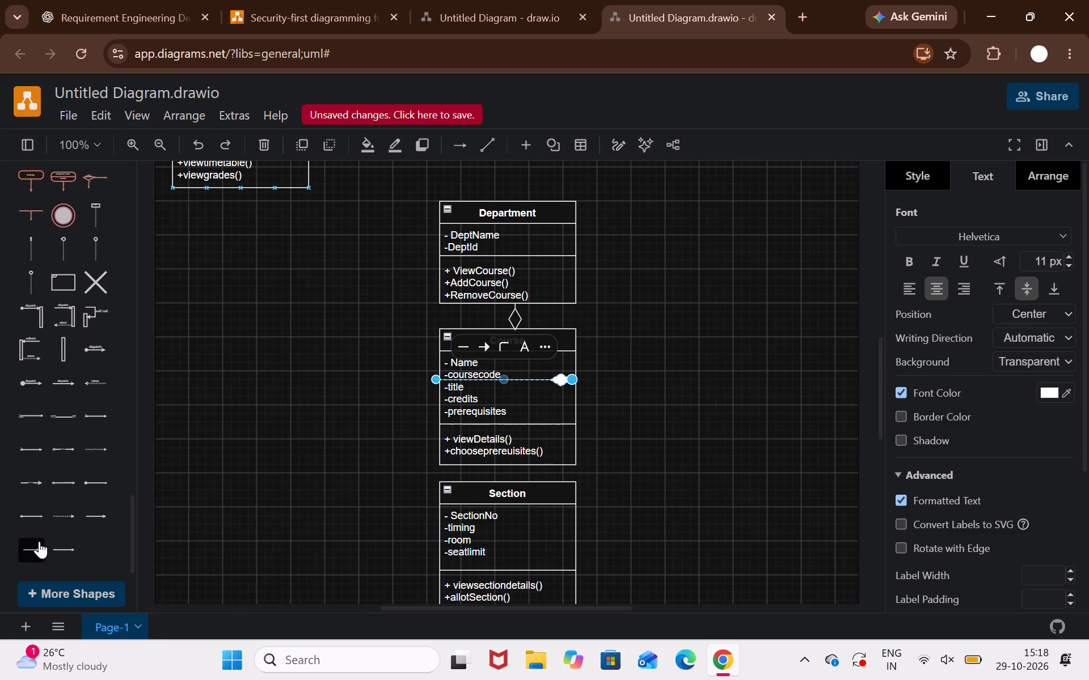
click(28, 541)
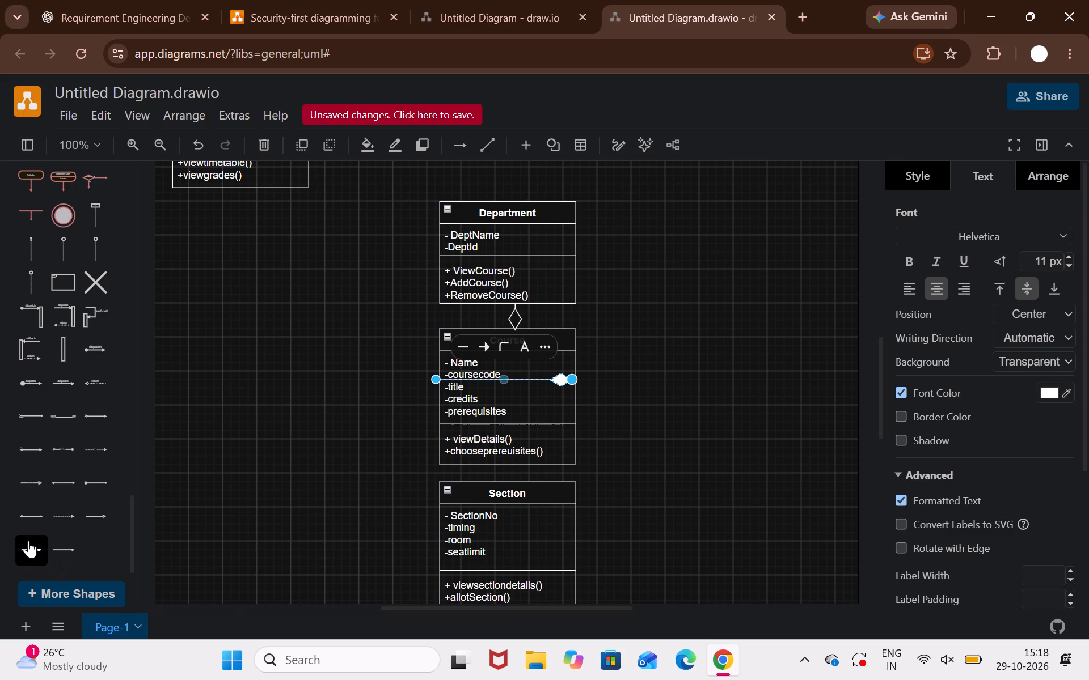
drag(437, 378, 304, 294)
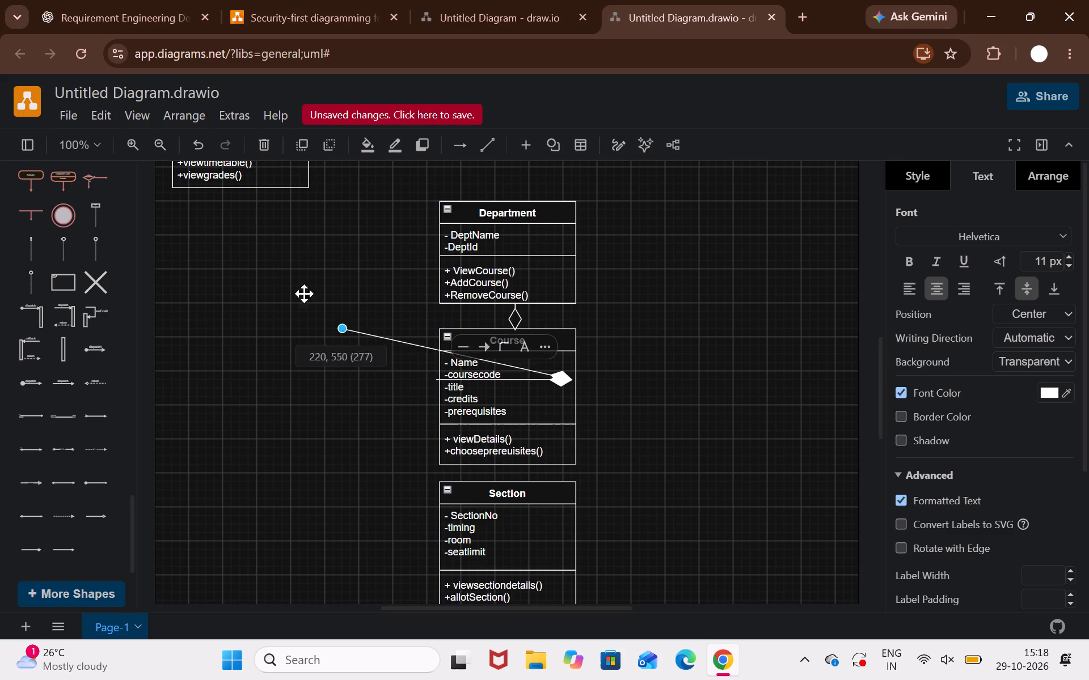
drag(304, 294, 271, 189)
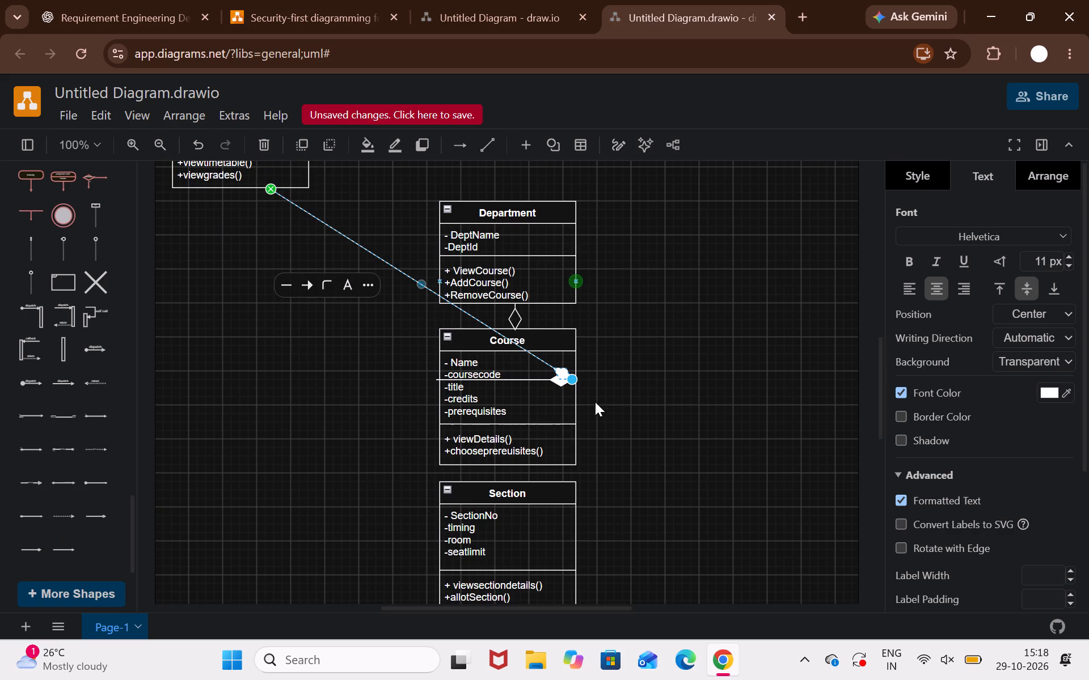
drag(562, 372, 421, 391)
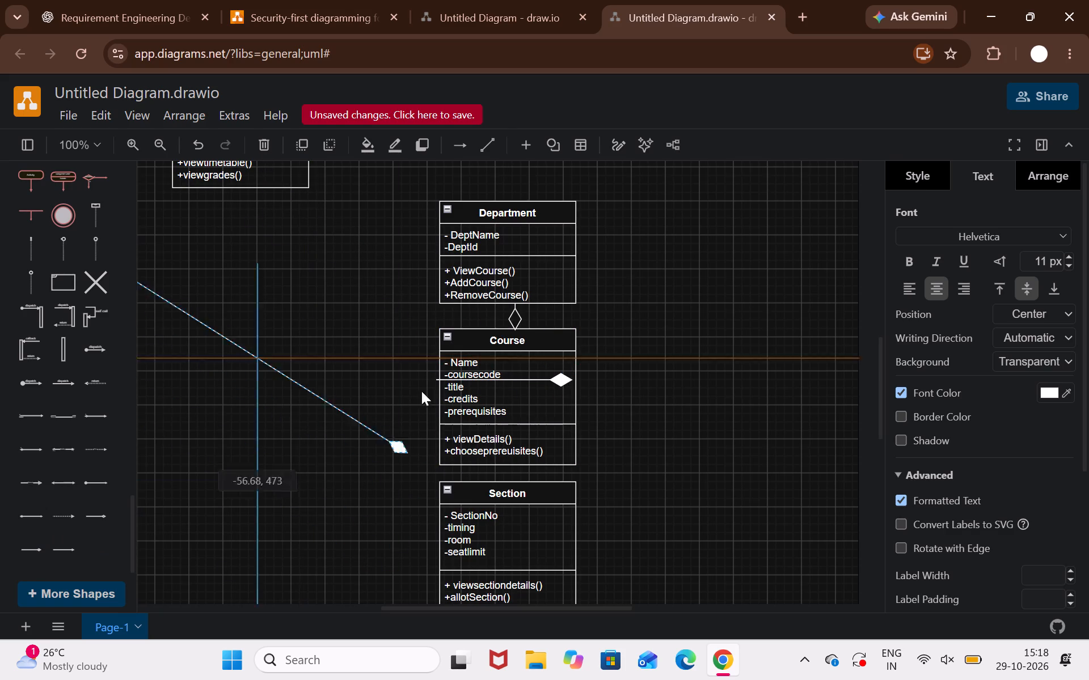
drag(421, 391, 487, 363)
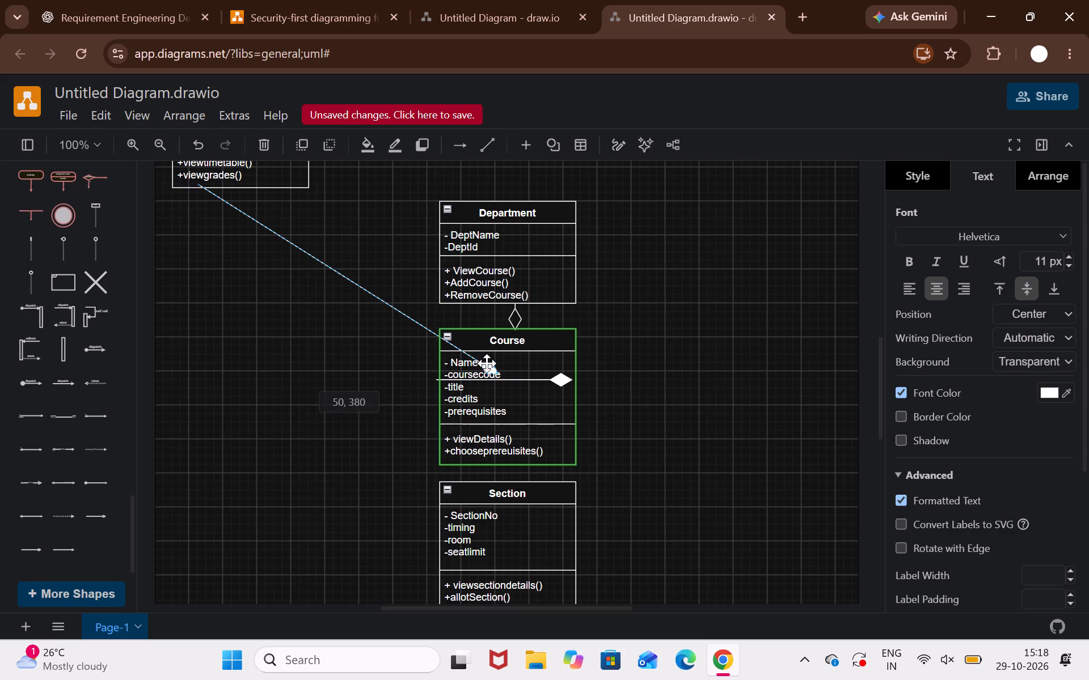
drag(487, 363, 485, 367)
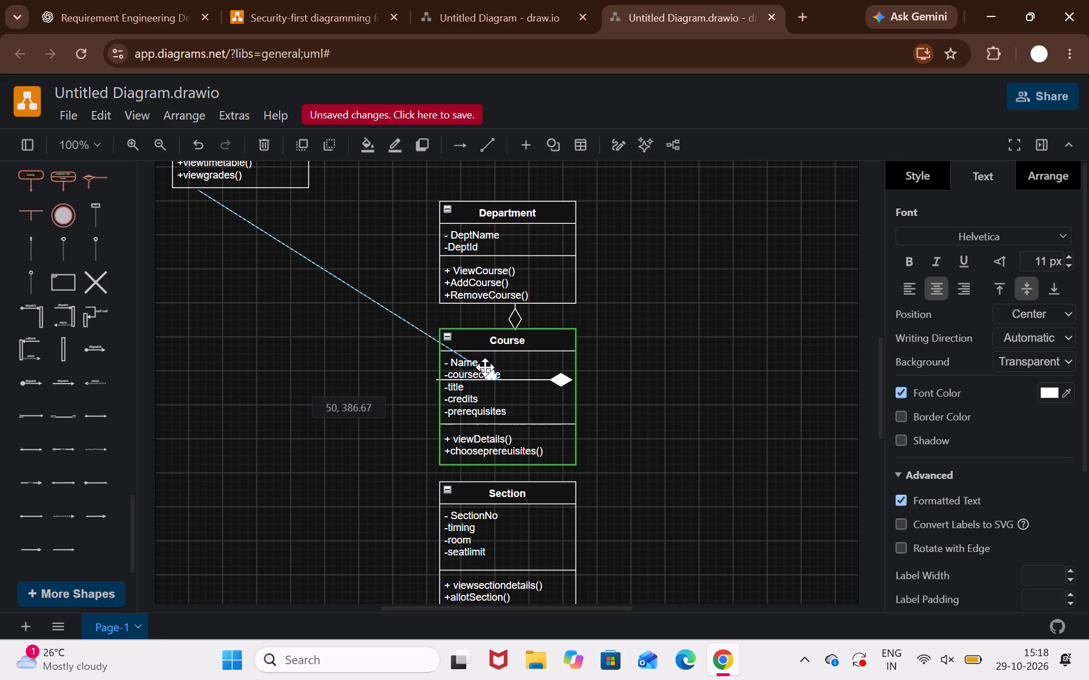
drag(485, 367, 485, 363)
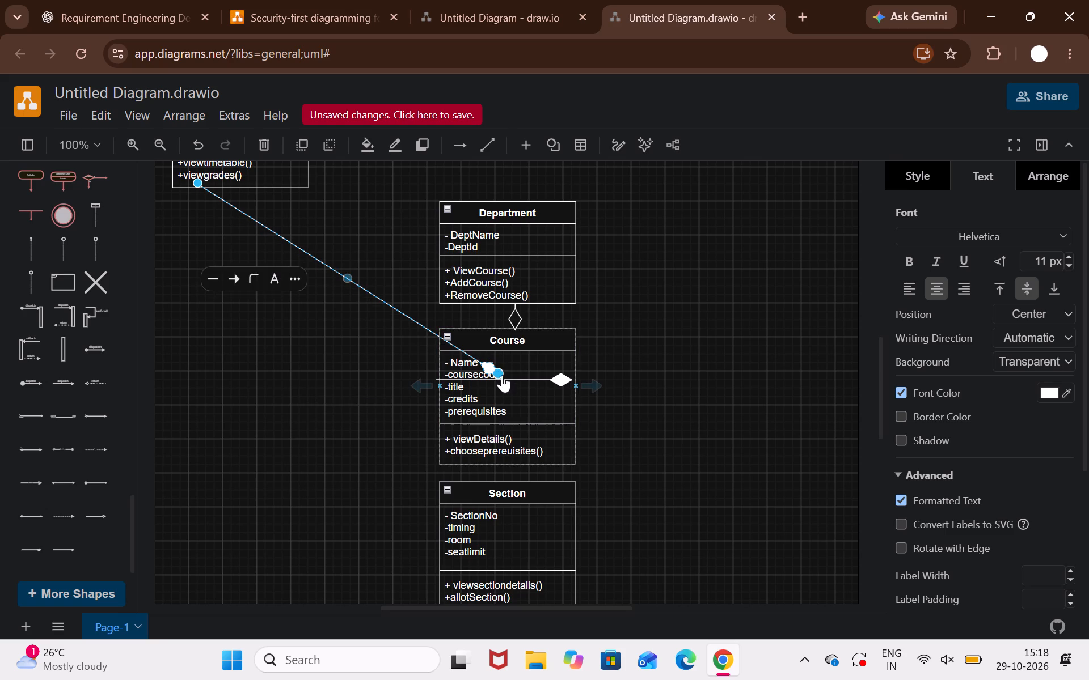
drag(499, 370, 306, 448)
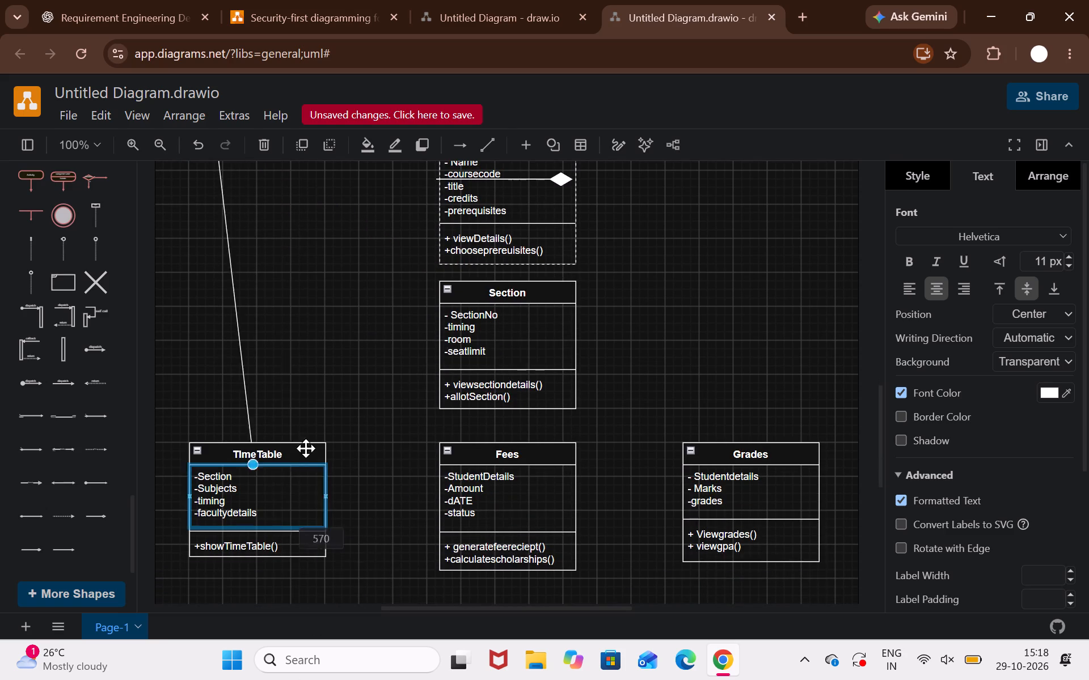
drag(306, 448, 247, 445)
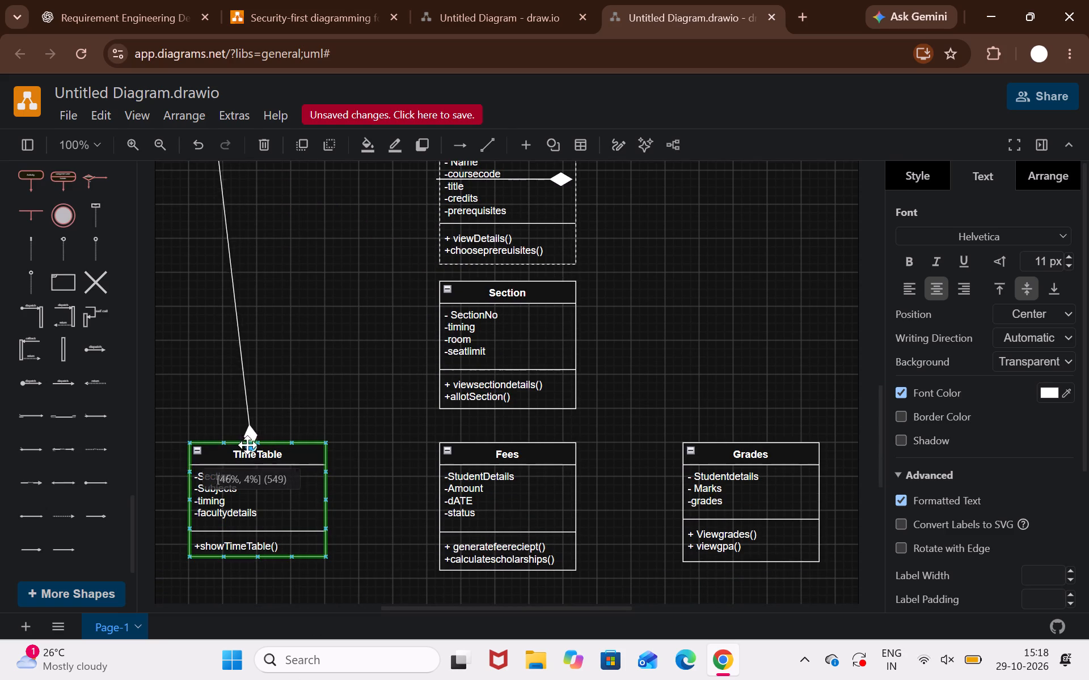
drag(247, 445, 221, 437)
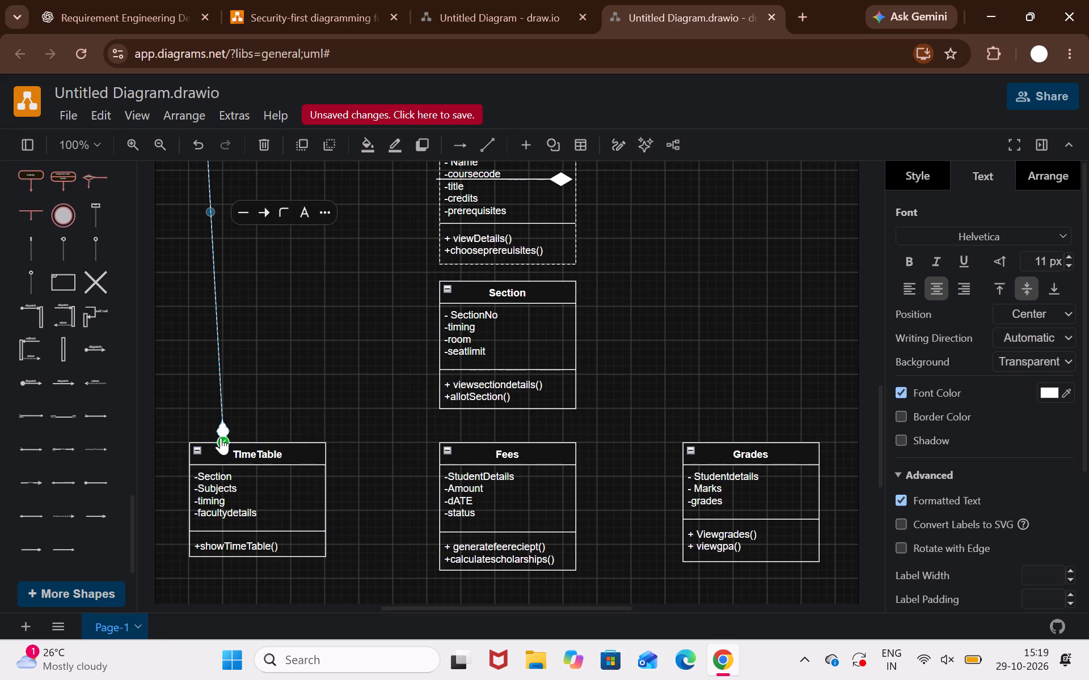
Add a bent Composition 2 connector from the Student–TimeTable line to Fees' top edge, passing below Section, with the diamond at Fees.
click(29, 543)
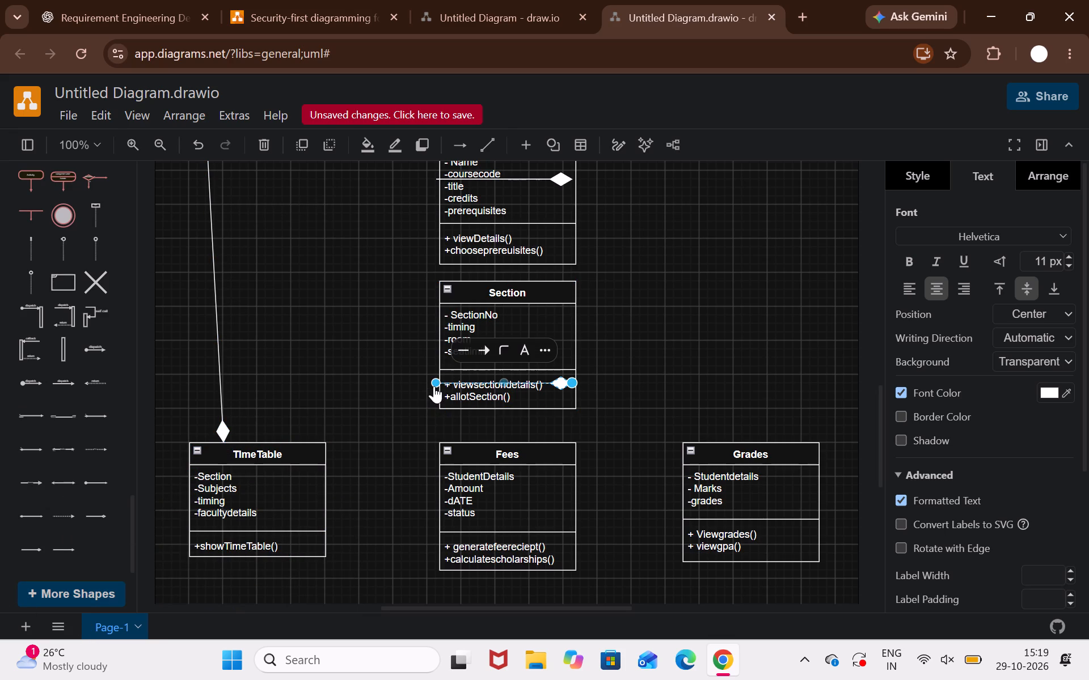
drag(436, 381, 217, 406)
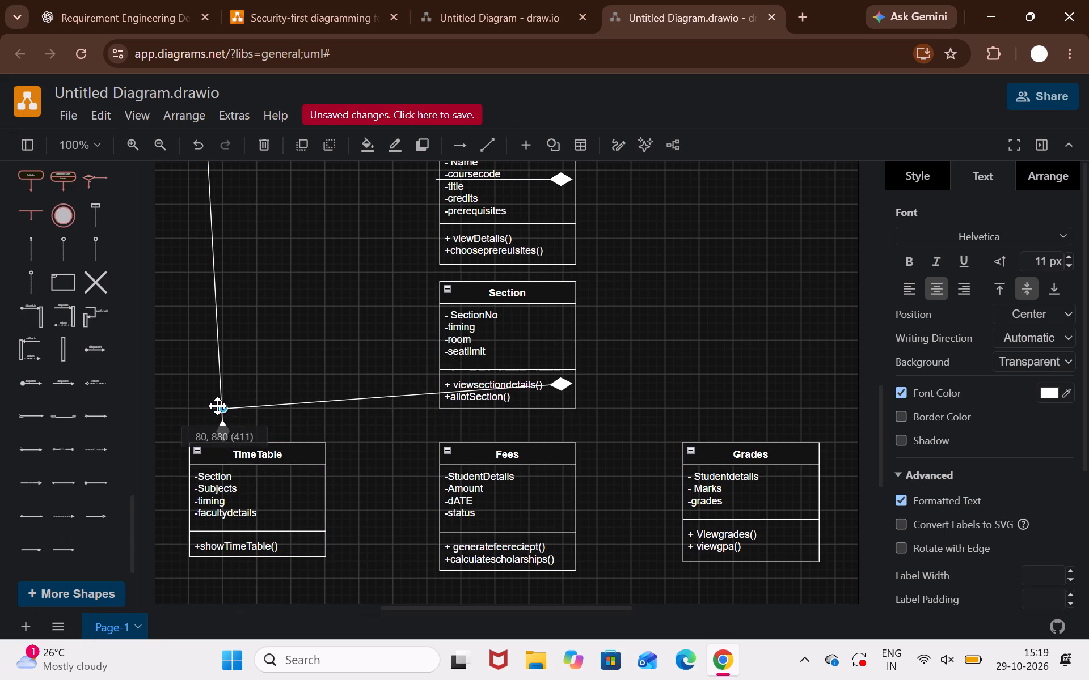
drag(217, 406, 225, 404)
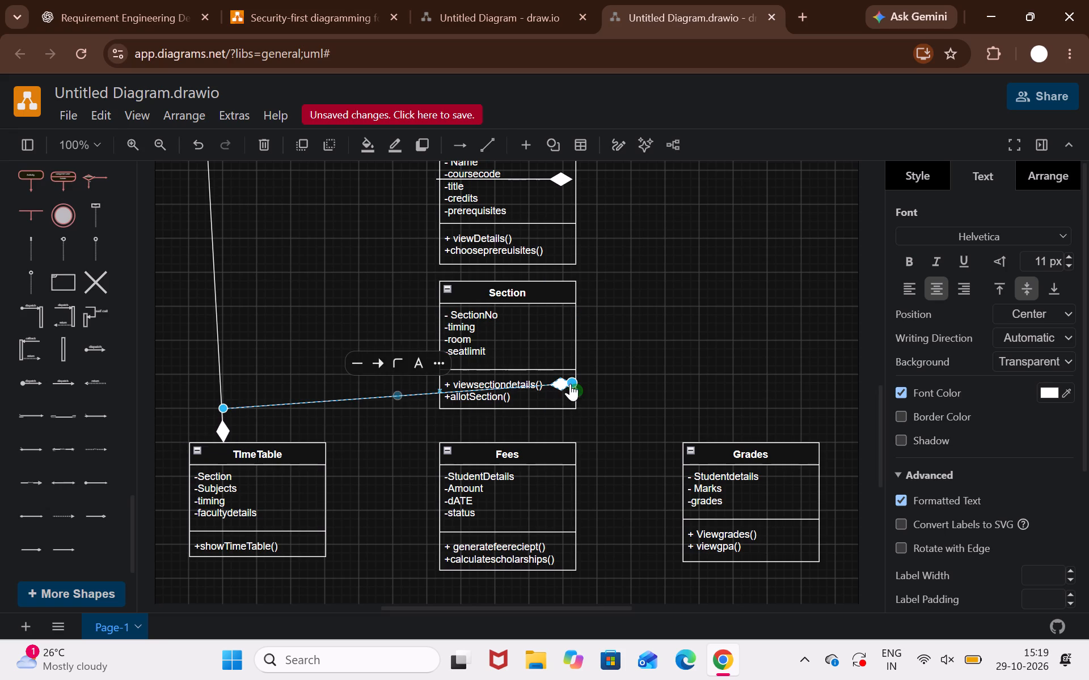
click(563, 382)
drag(563, 382, 507, 426)
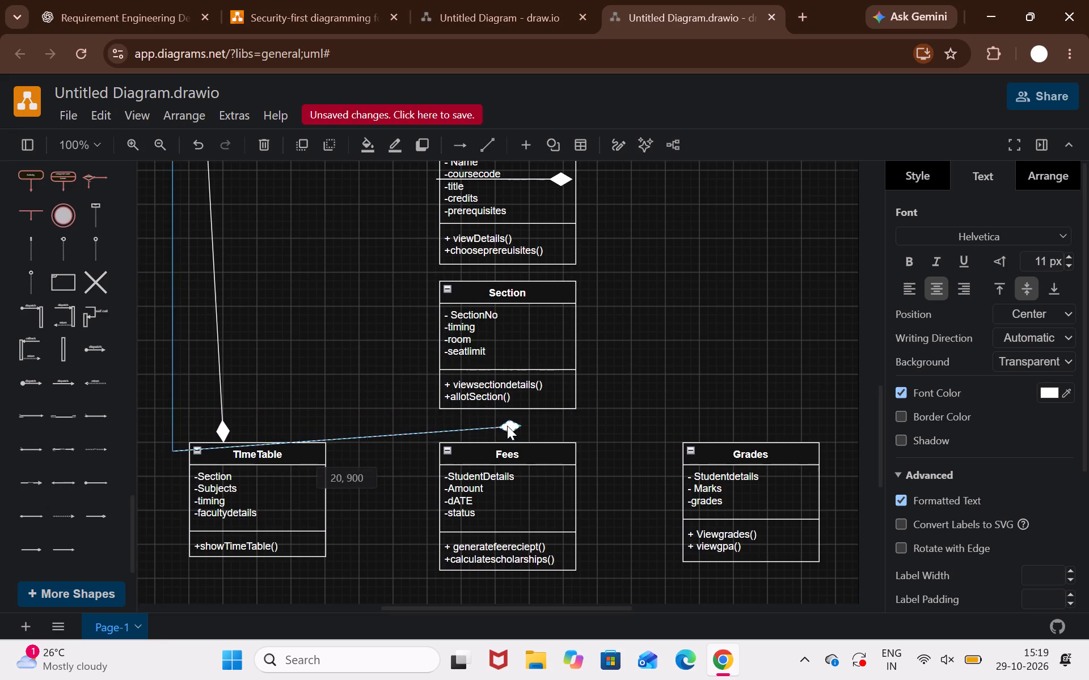
drag(507, 426, 512, 443)
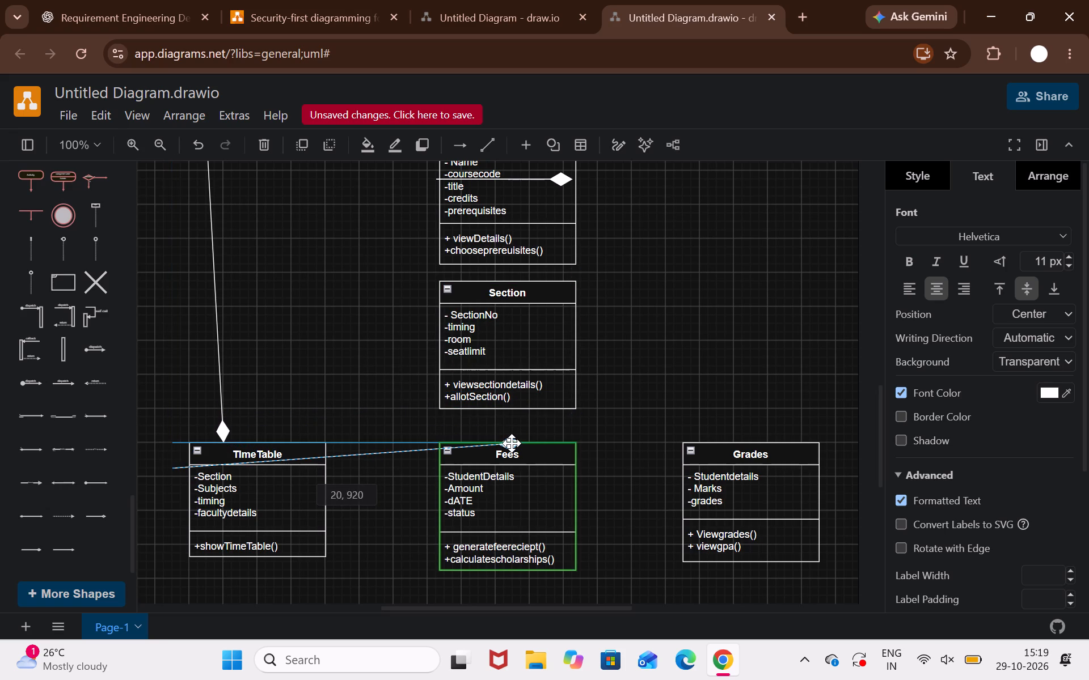
drag(512, 443, 511, 443)
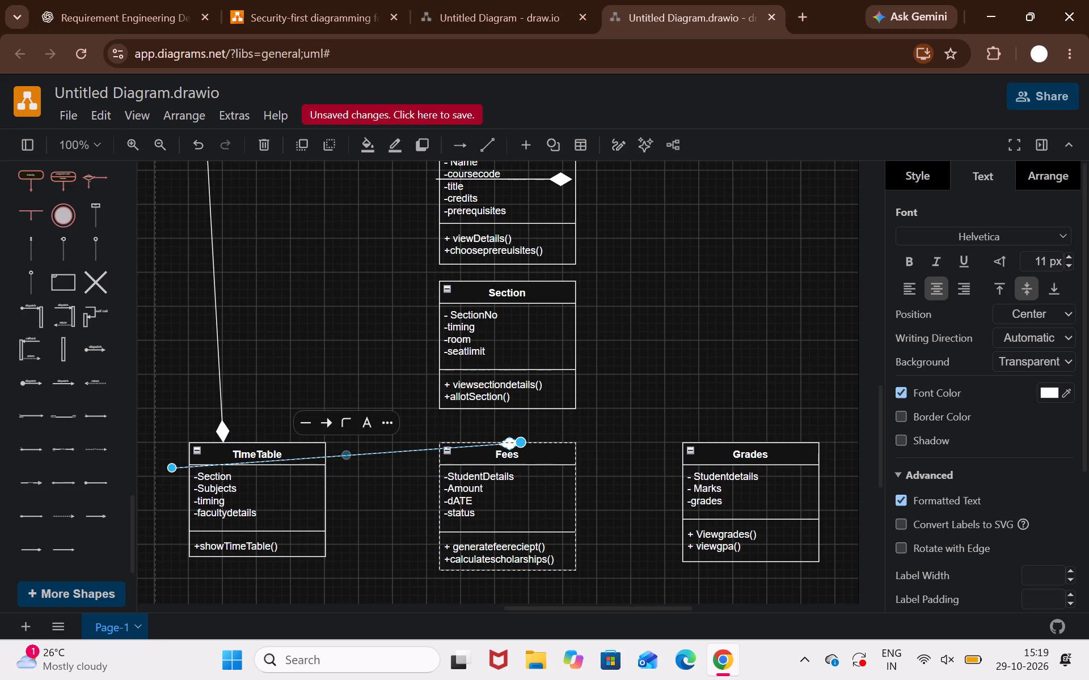
drag(344, 453, 354, 356)
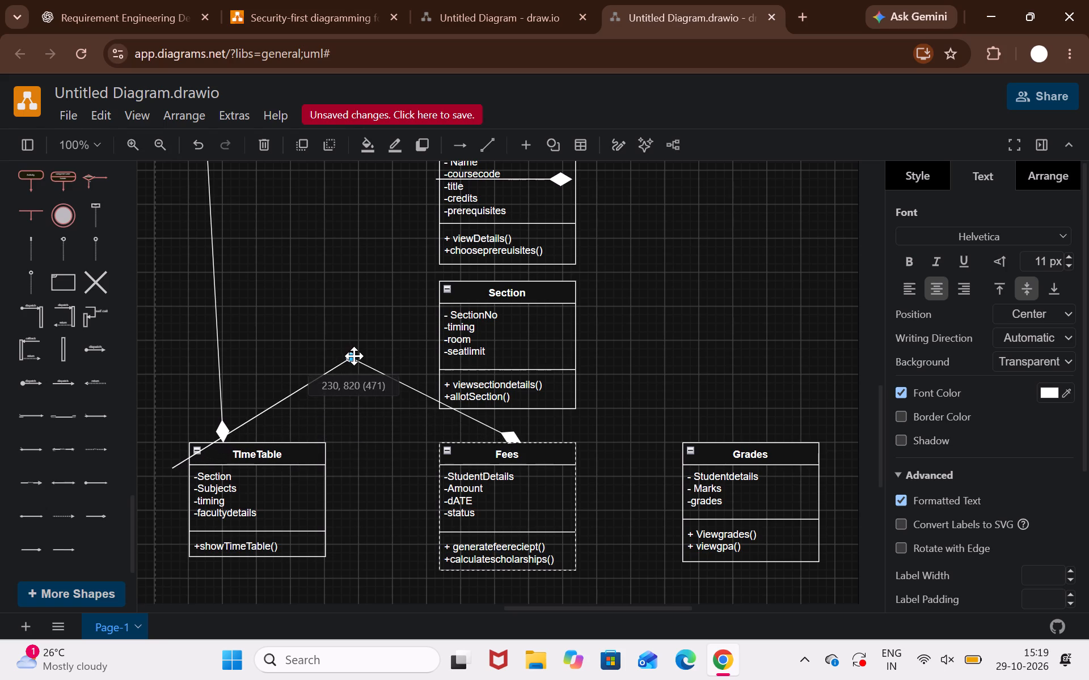
drag(354, 356, 344, 408)
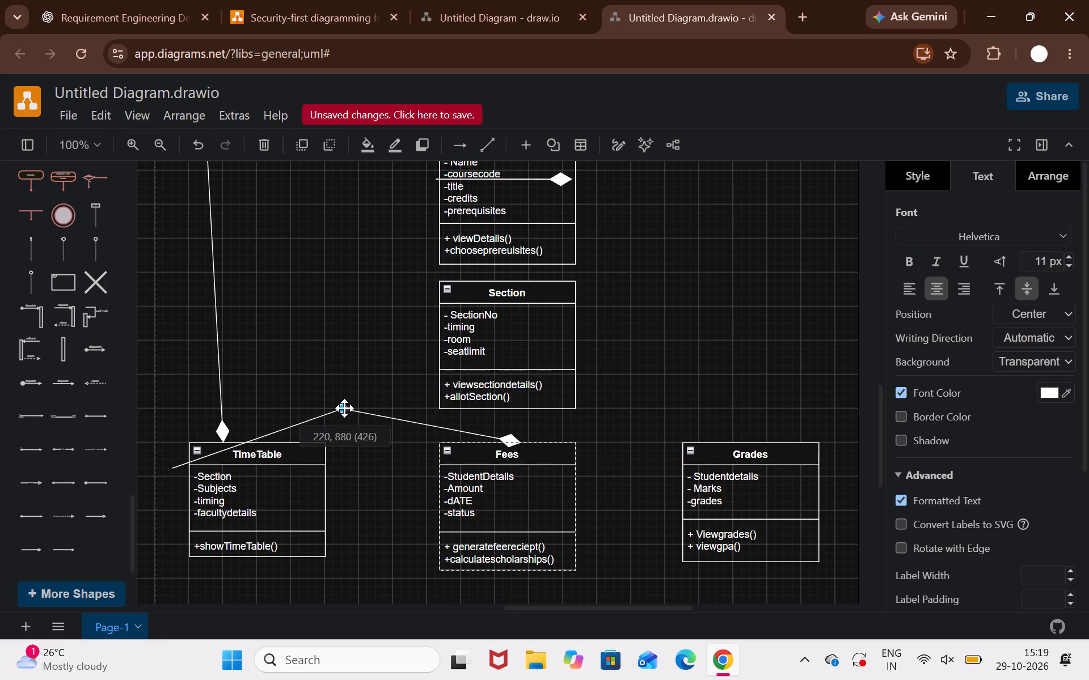
drag(172, 465, 179, 418)
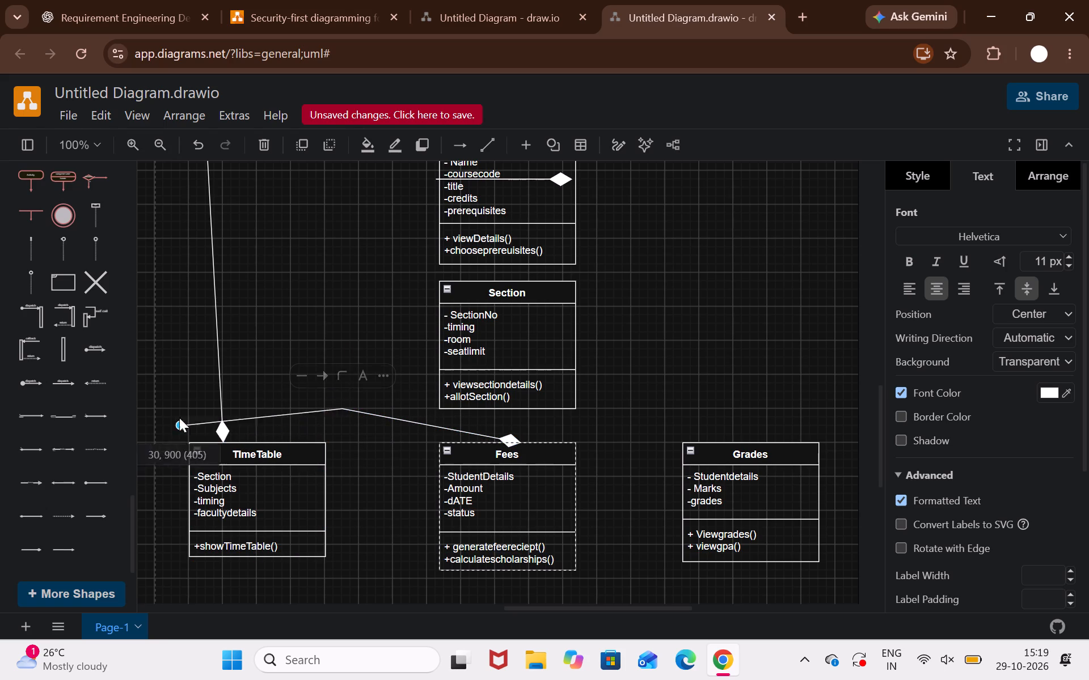
drag(179, 418, 218, 348)
click(415, 603)
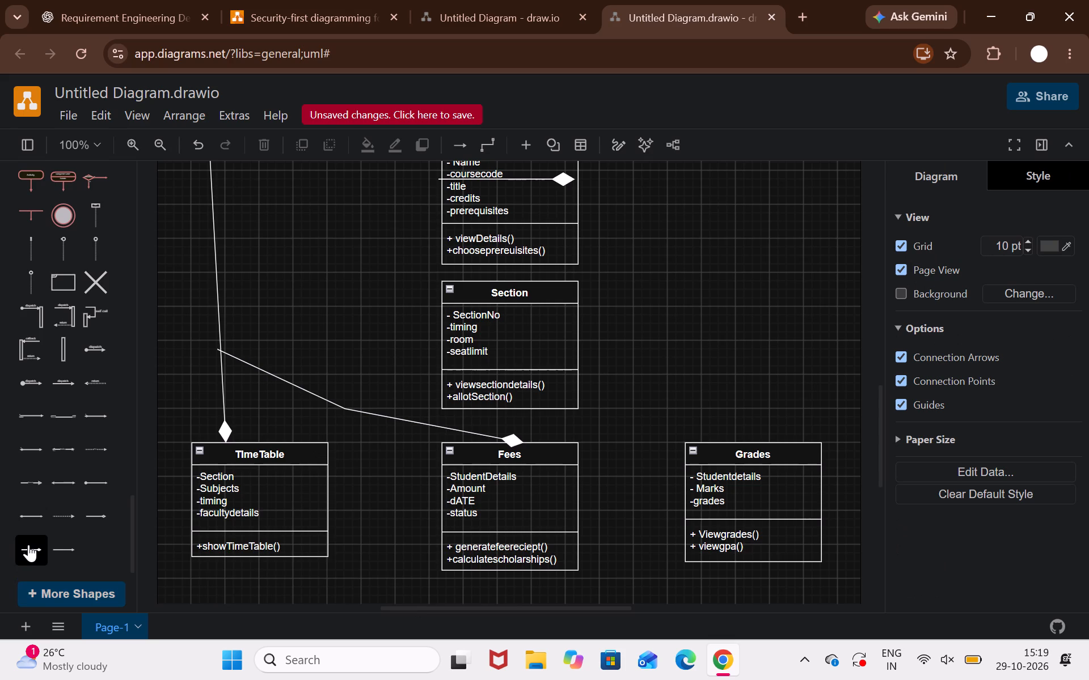
Add a Composition 2 connector from the Student–TimeTable line to Grades' top edge, bent to pass beneath Section, with the diamond at Grades.
click(28, 543)
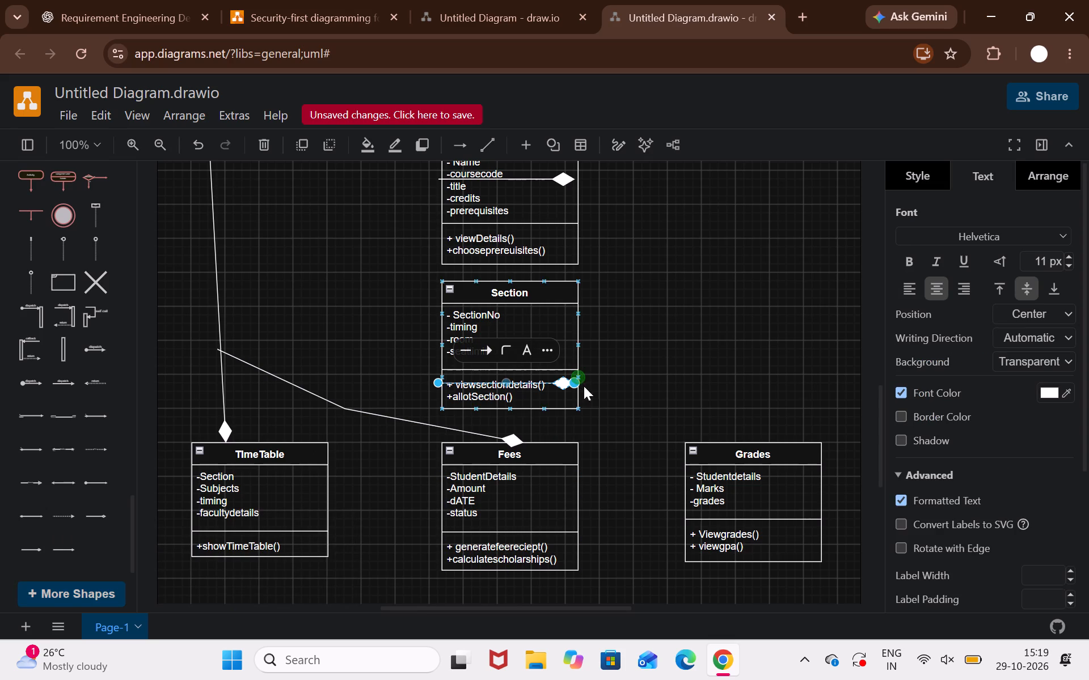
drag(570, 381, 735, 436)
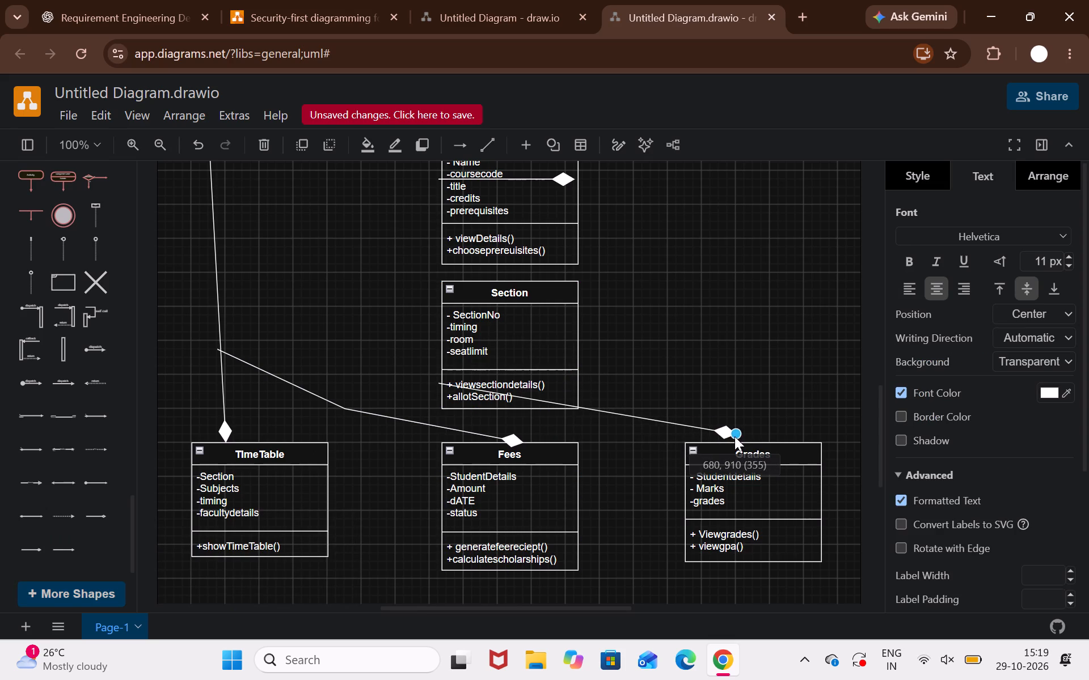
drag(735, 436, 730, 443)
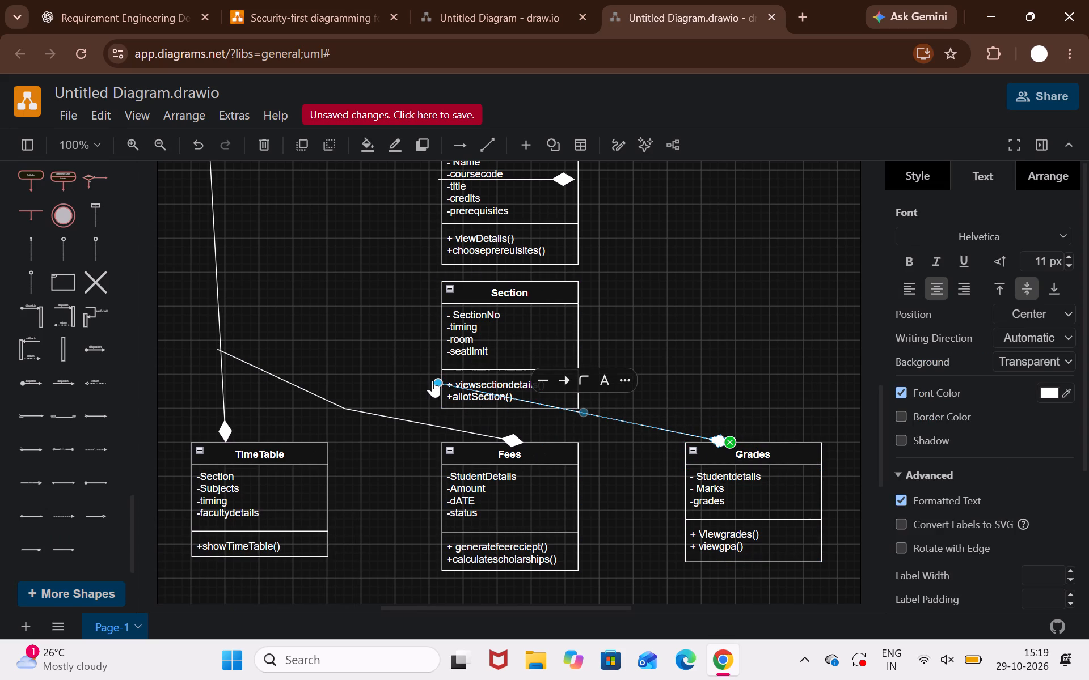
drag(437, 380, 218, 320)
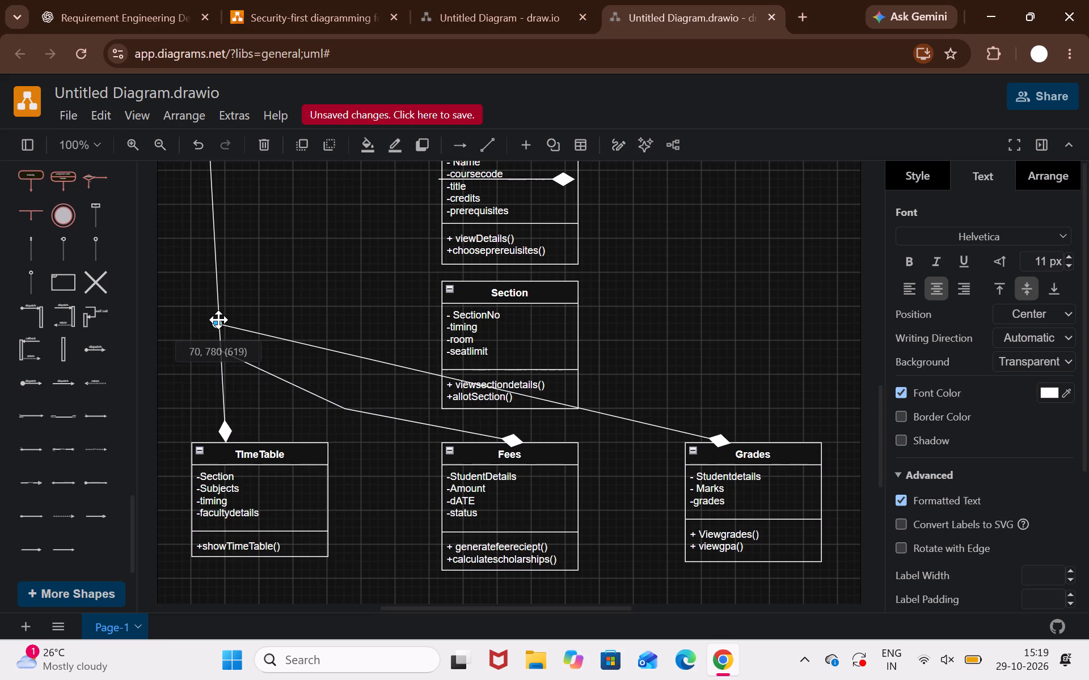
drag(218, 320, 221, 324)
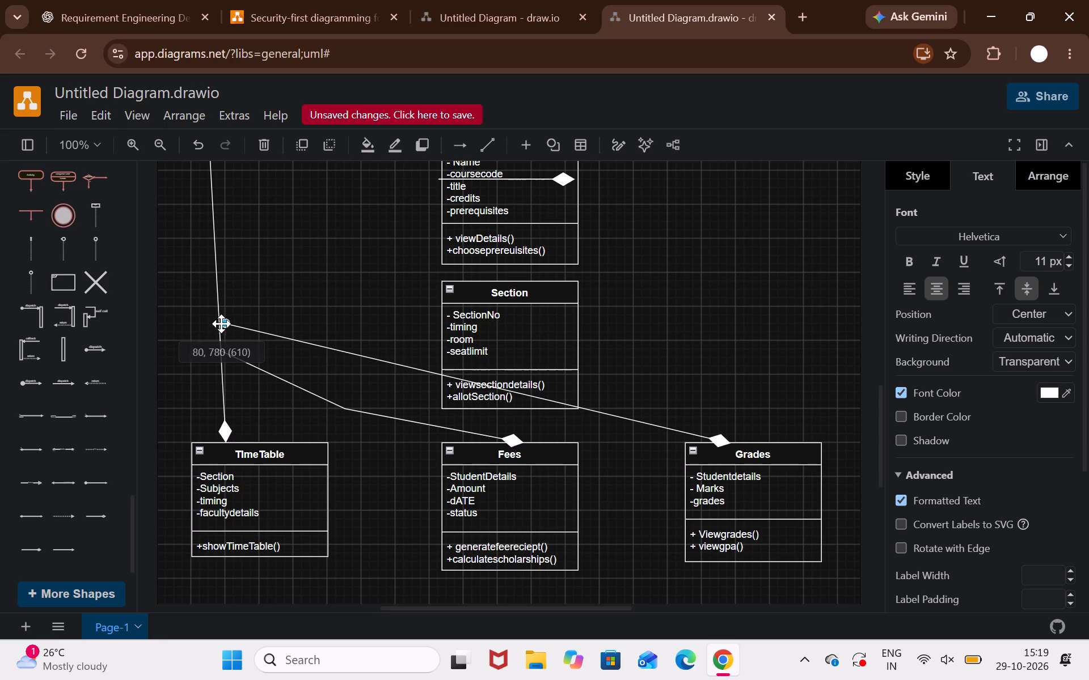
drag(221, 324, 218, 324)
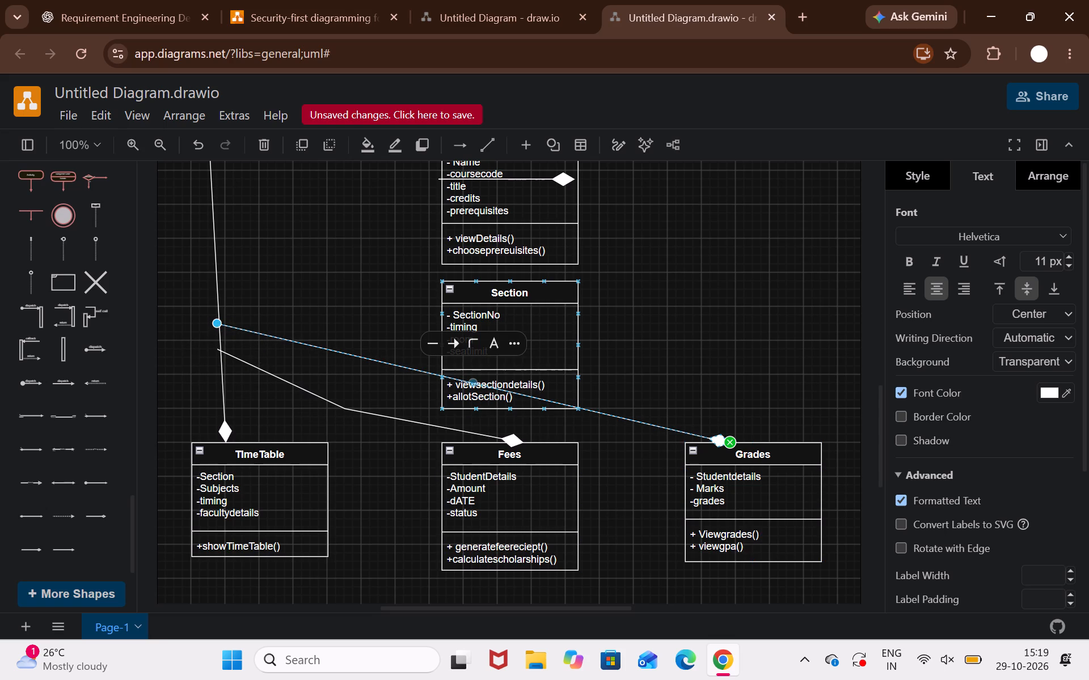
drag(472, 384, 442, 416)
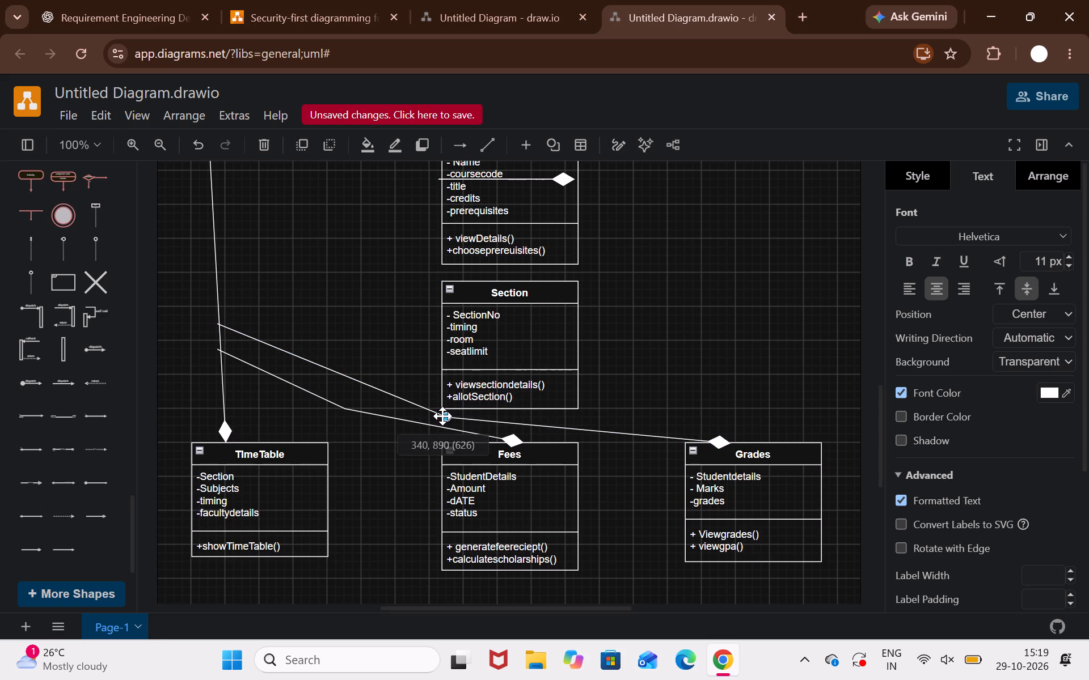
click(348, 324)
Add an Aggregation 2 connector from Course's bottom edge to Section's top edge, with the diamond at Section.
scroll(348, 324, up, 1)
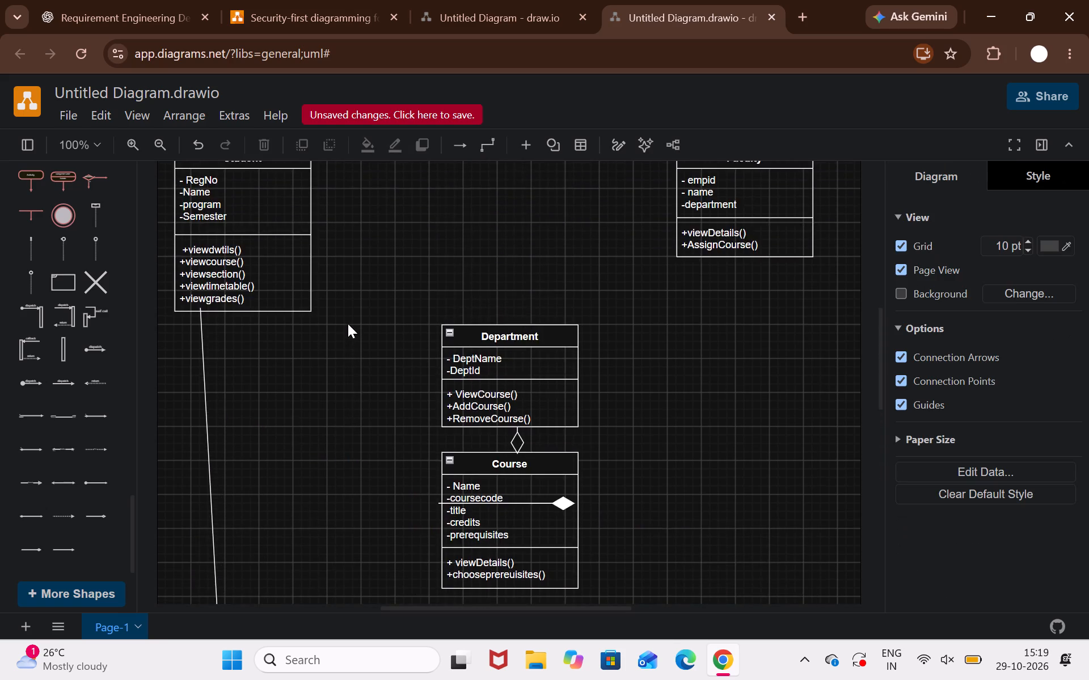
scroll(348, 324, up, 1)
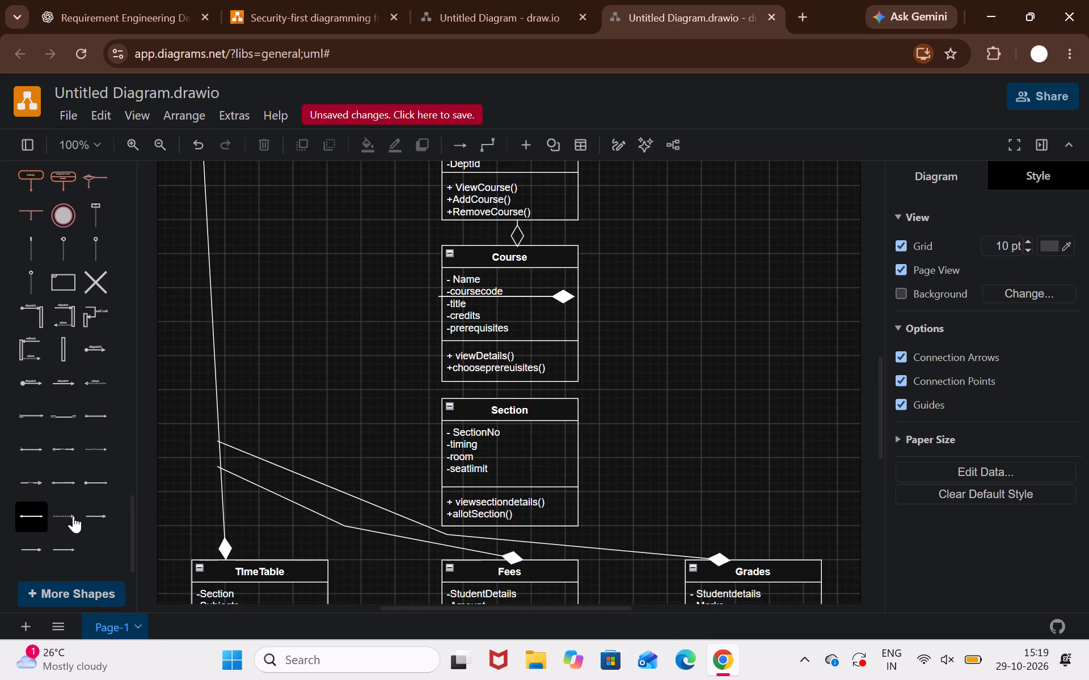
click(98, 516)
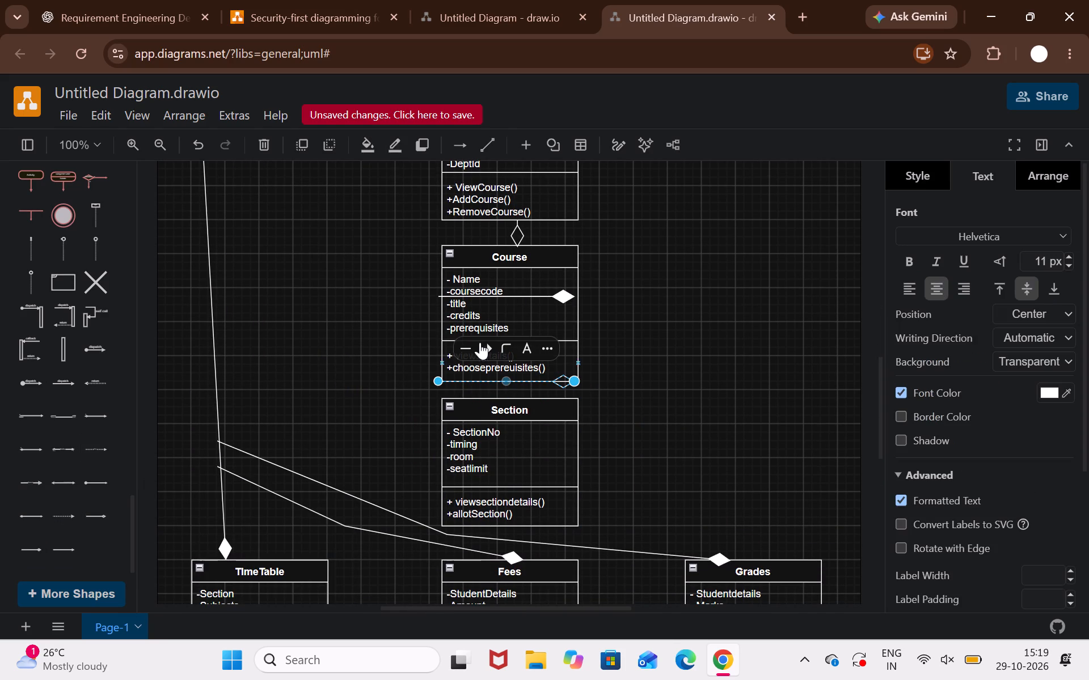
drag(576, 379, 518, 392)
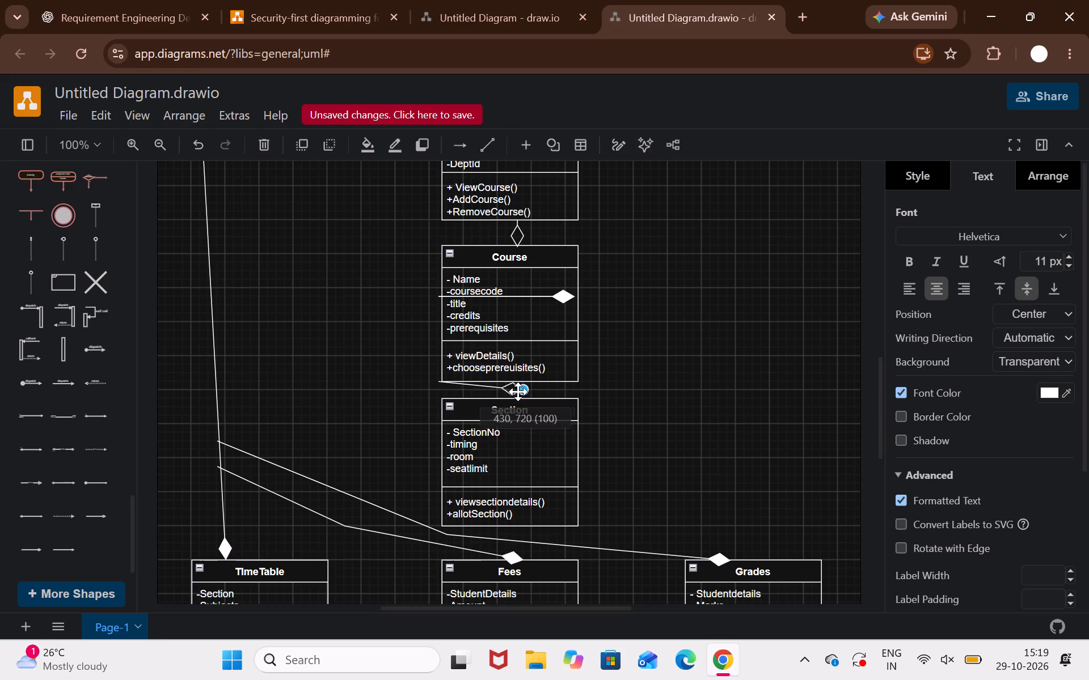
drag(518, 392, 513, 396)
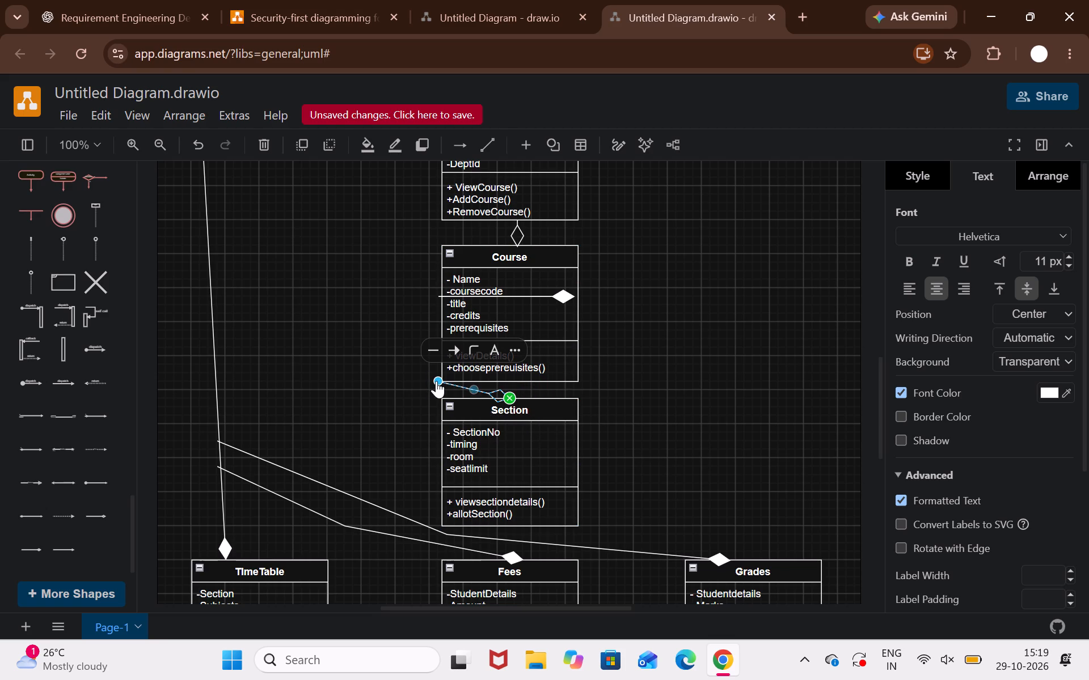
drag(436, 381, 510, 385)
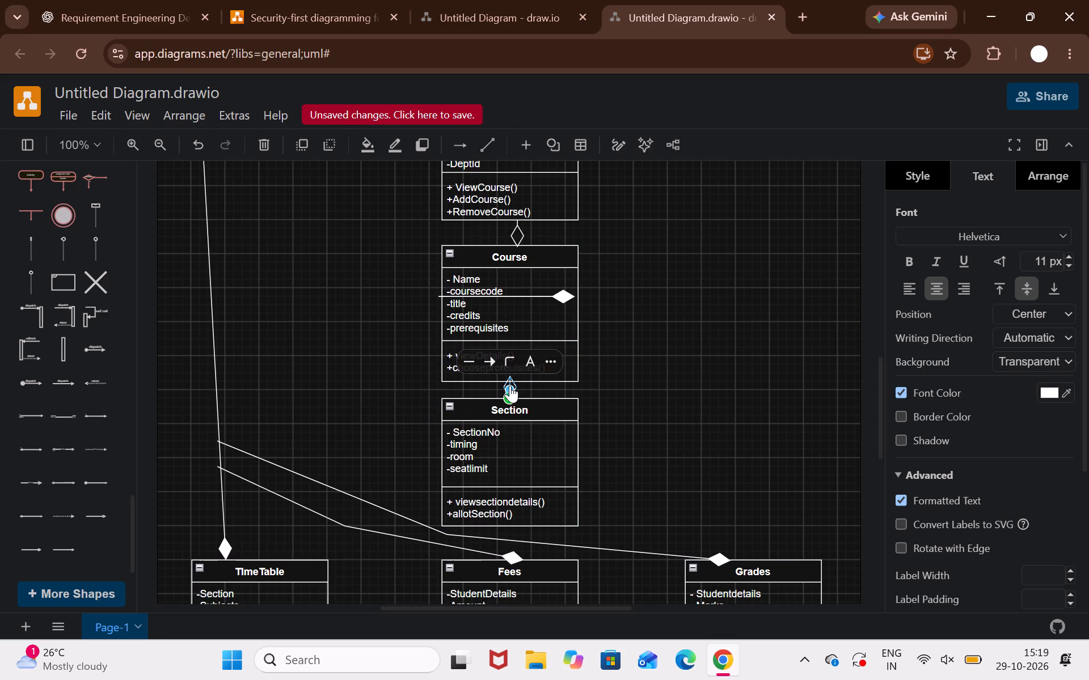
Delete the stray composition connector lying across the Course class.
click(563, 295)
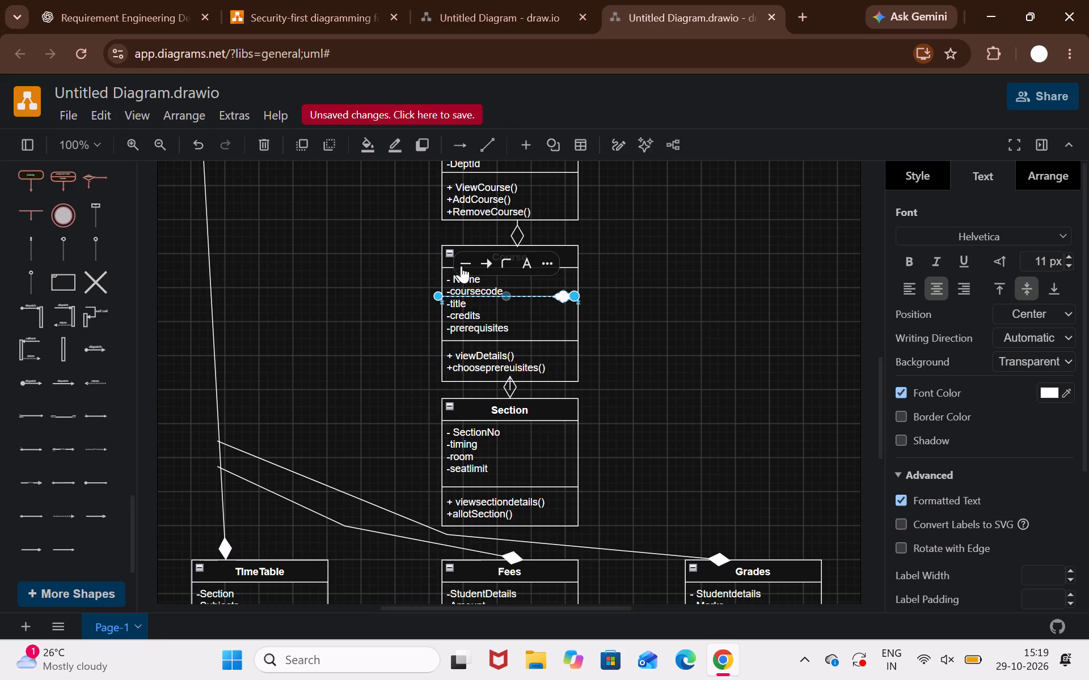
click(261, 145)
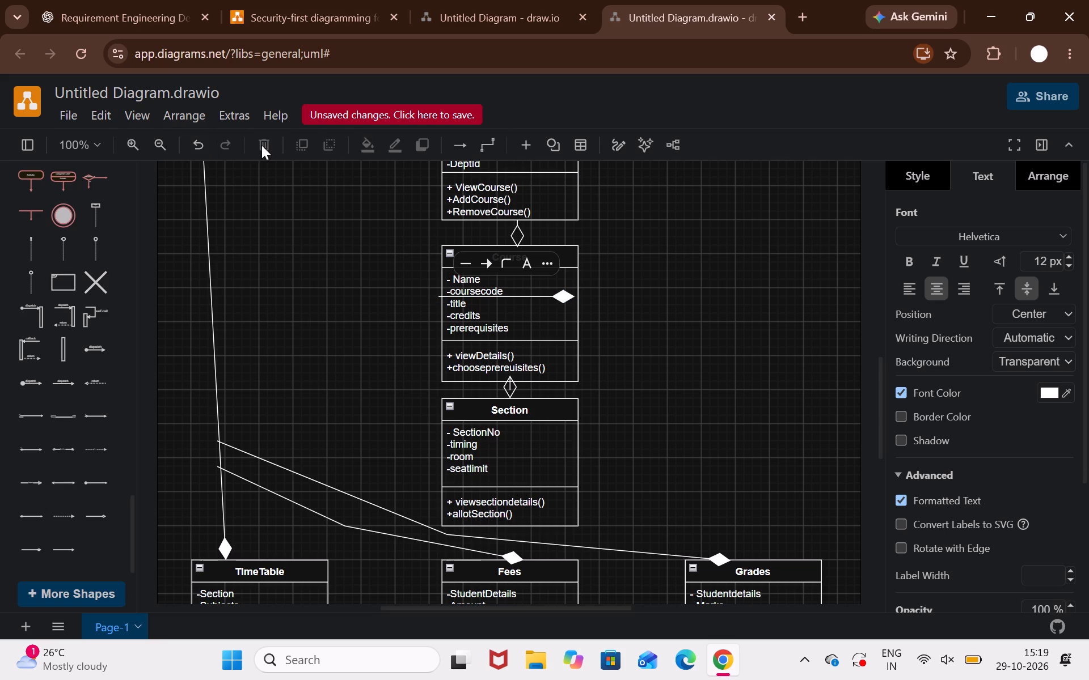
Insert a new Composition 2 connector above the Department class.
scroll(315, 301, up, 1)
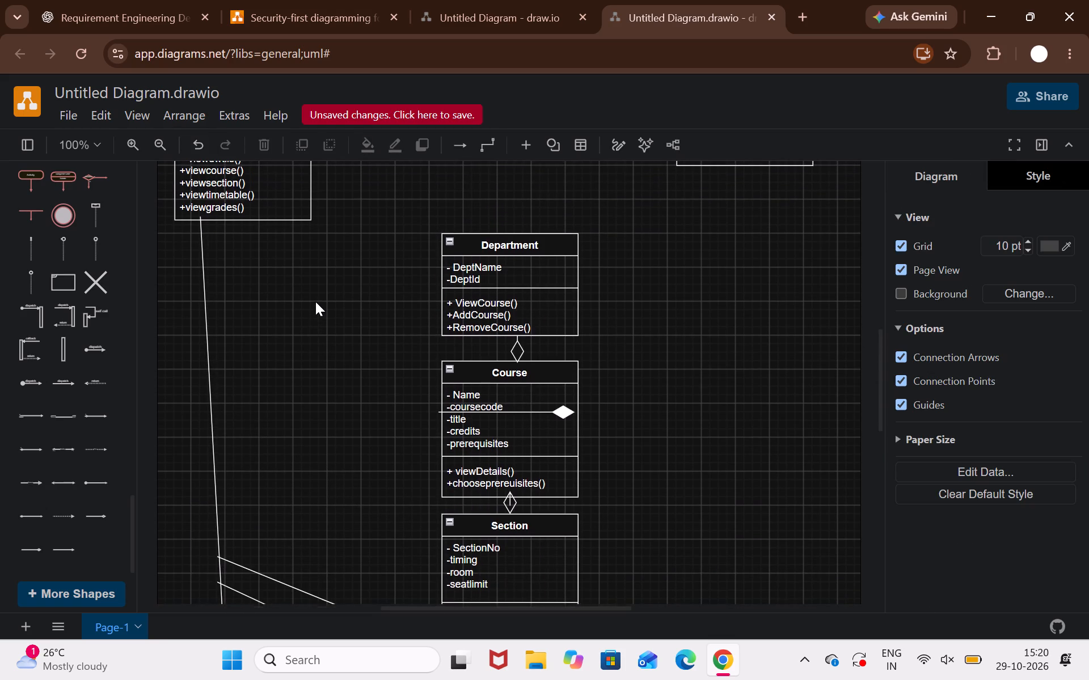
scroll(315, 301, up, 1)
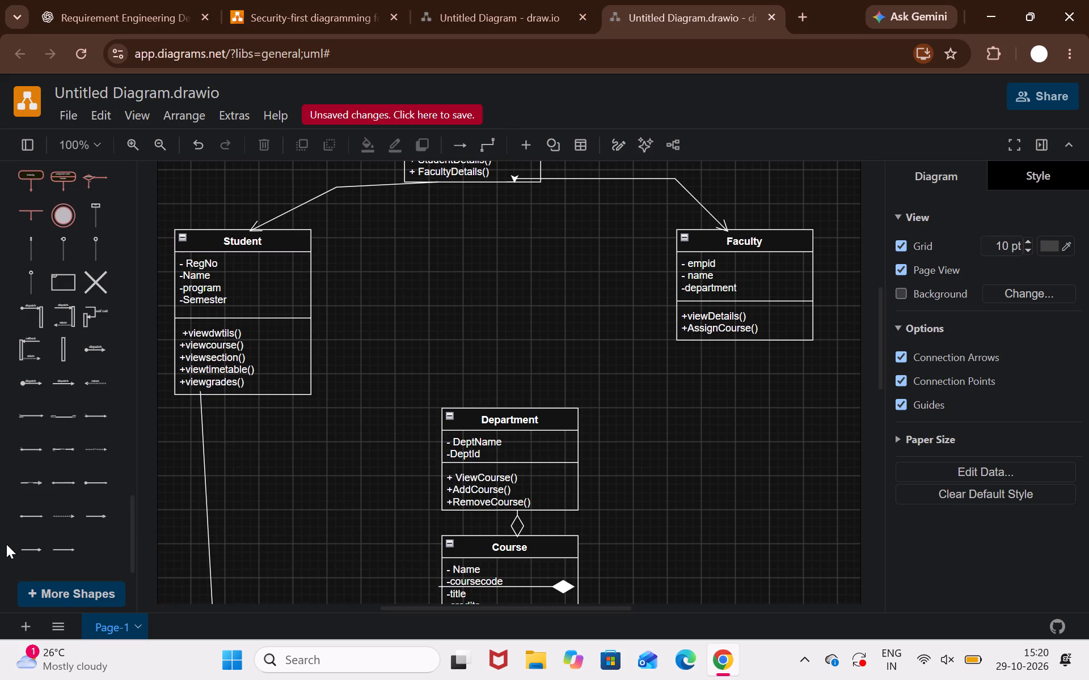
click(26, 551)
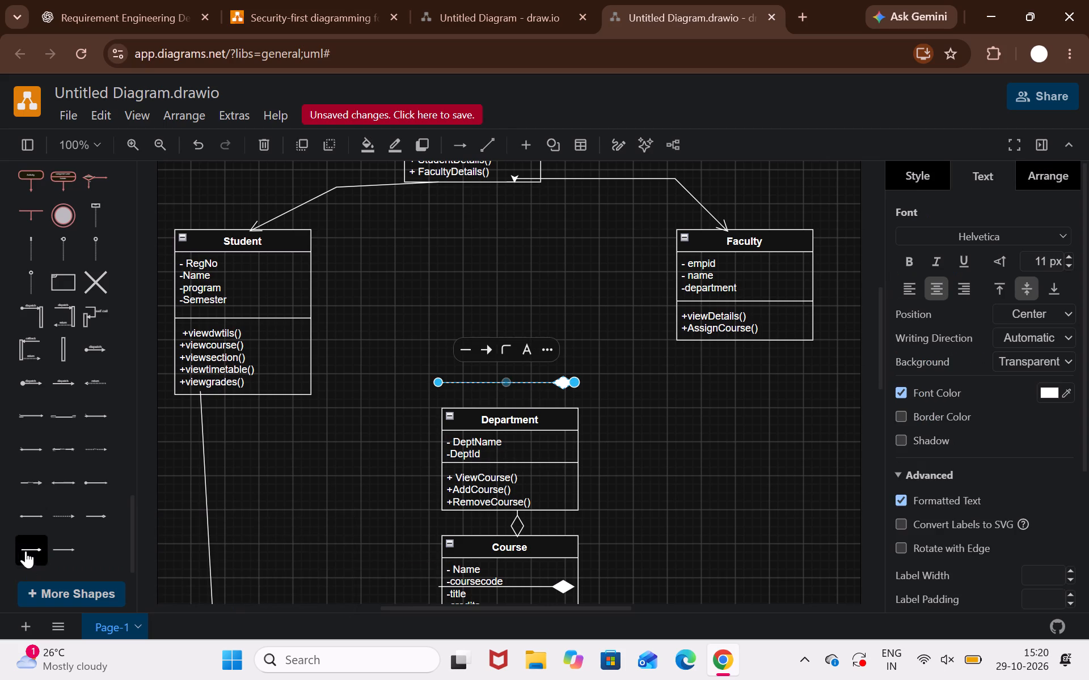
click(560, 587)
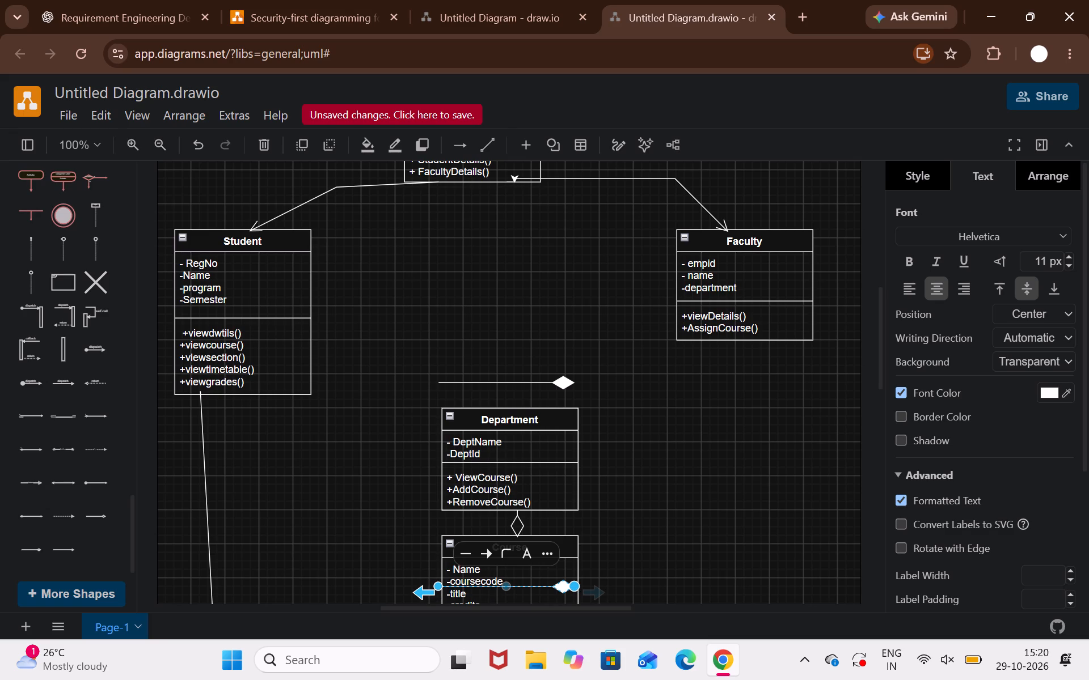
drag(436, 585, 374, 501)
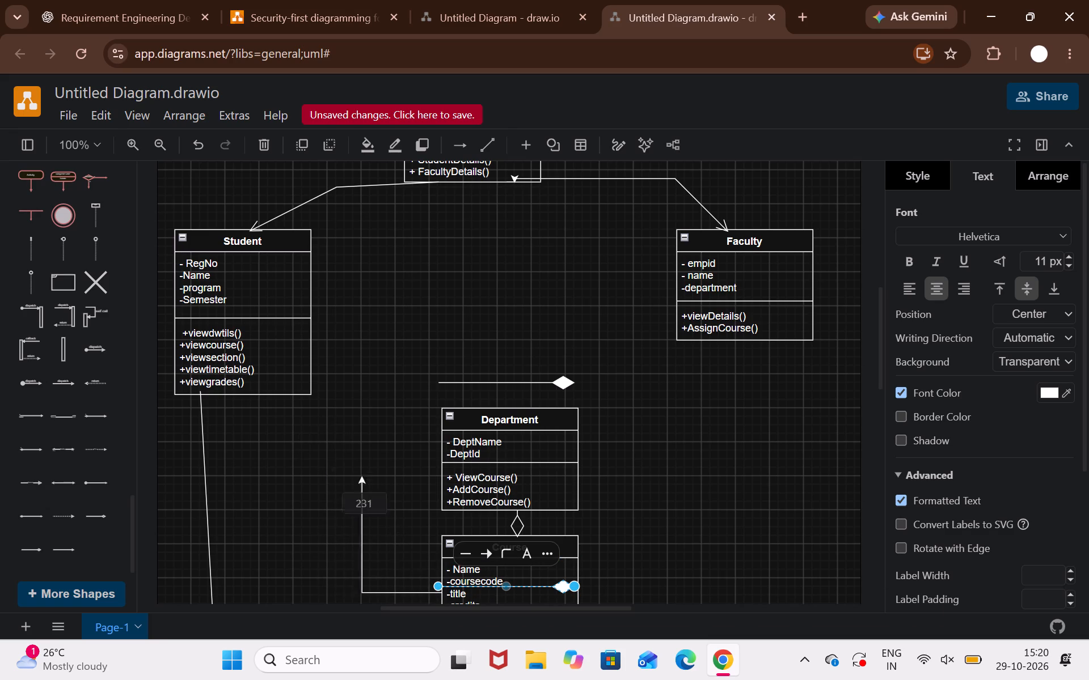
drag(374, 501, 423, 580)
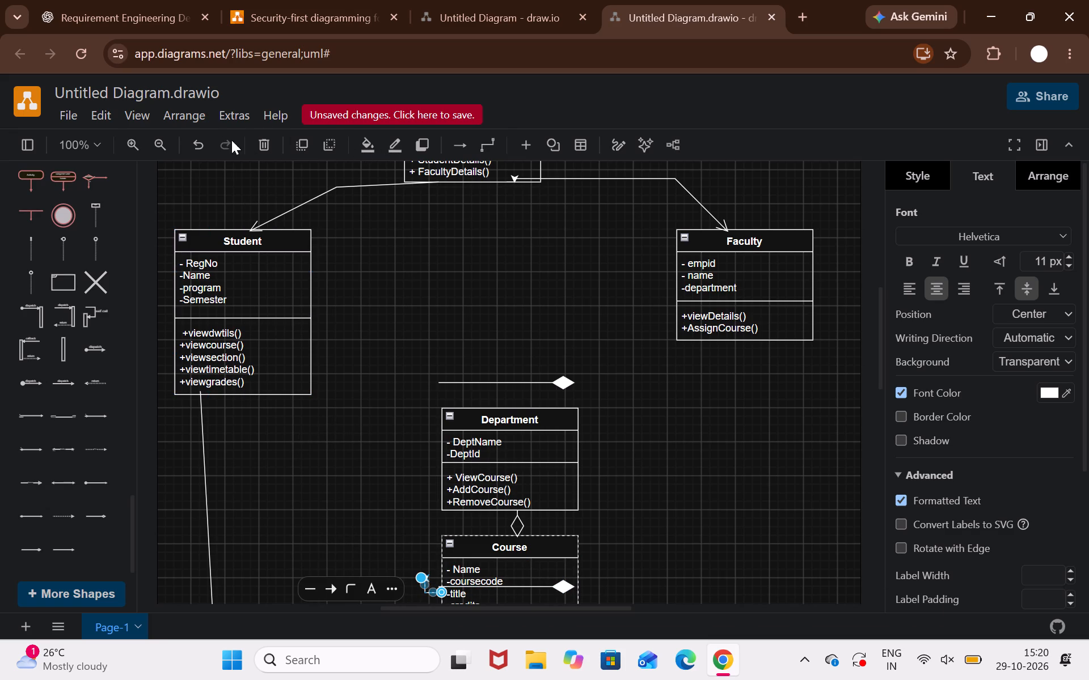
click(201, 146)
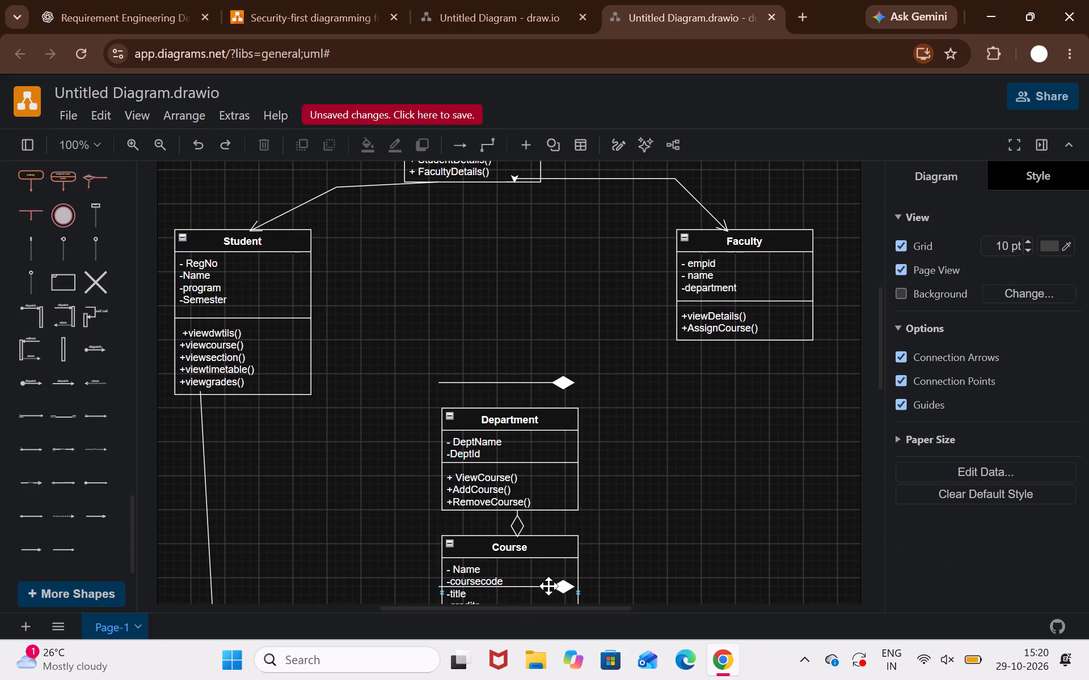
Reattach the loose composition connector over Course from Student's bottom-right corner to Department's top-left corner, with the diamond at Department.
click(566, 583)
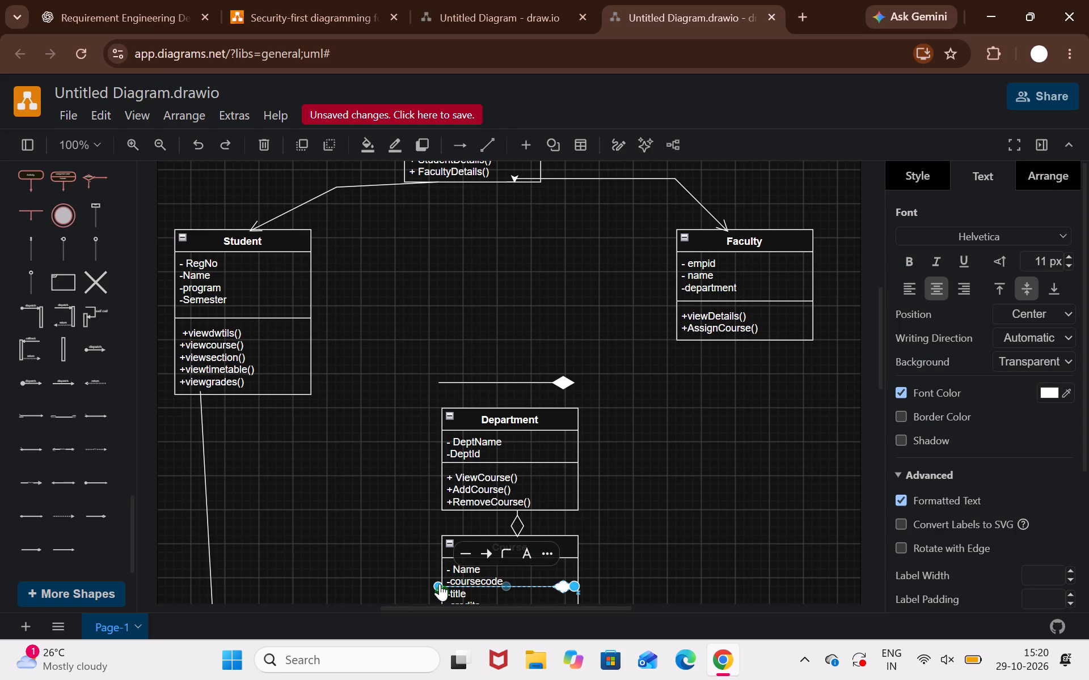
drag(440, 584, 314, 396)
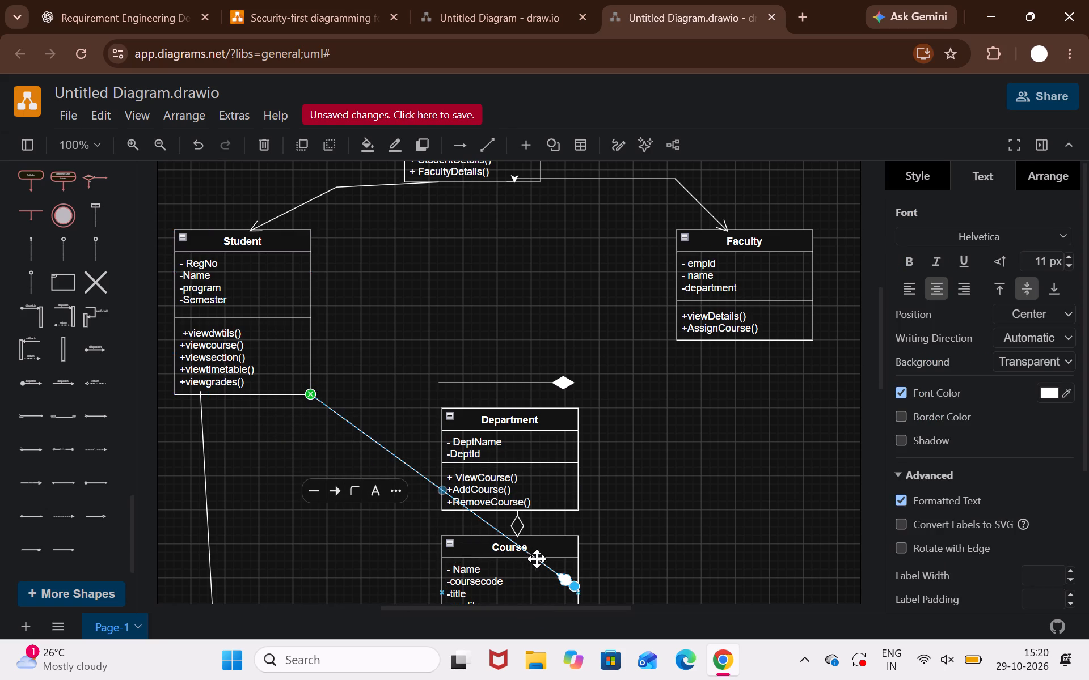
drag(571, 586, 444, 403)
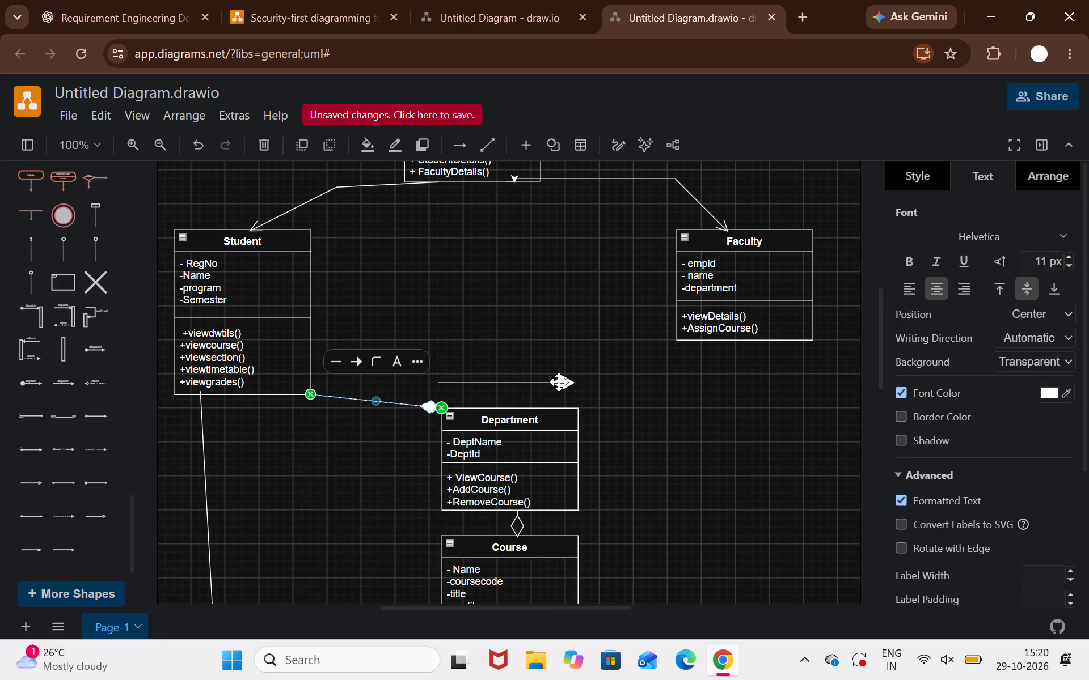
Connect the composition connector above Department from Faculty's bottom edge to Department's top-right corner, with the diamond at Department.
click(564, 382)
drag(564, 382, 572, 410)
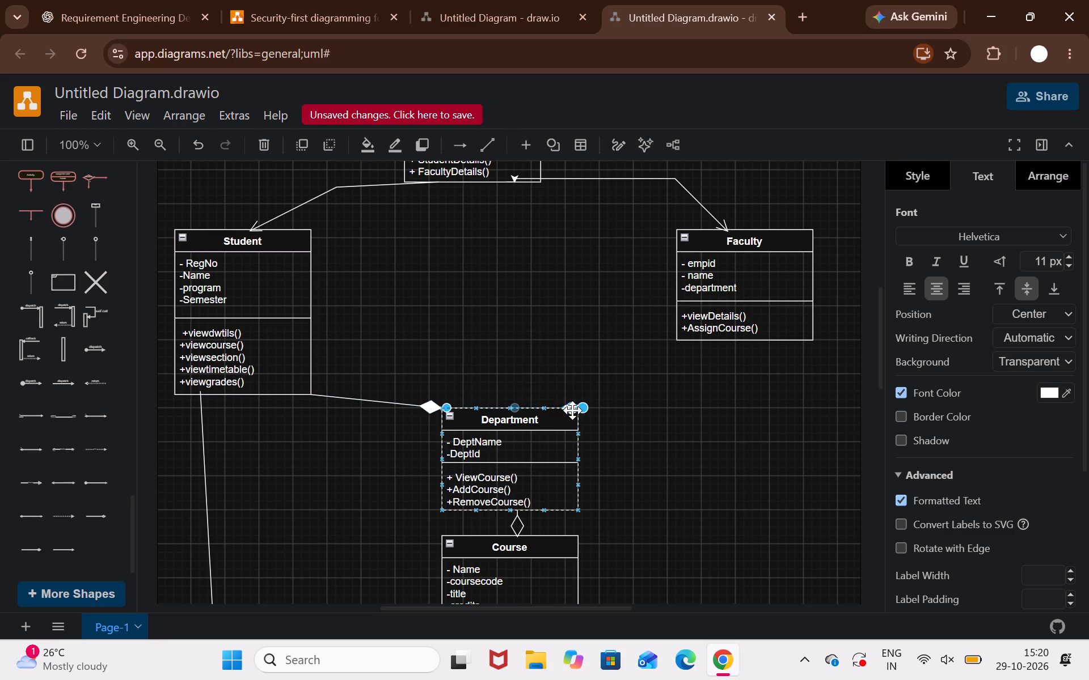
drag(448, 410, 455, 360)
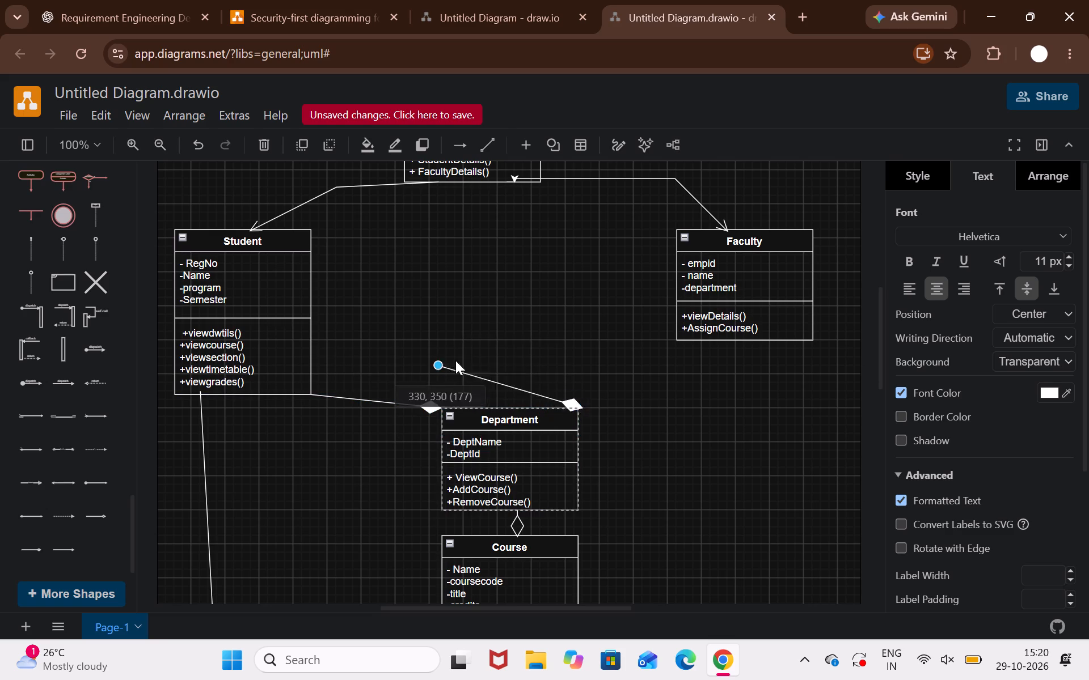
drag(455, 360, 725, 342)
click(710, 443)
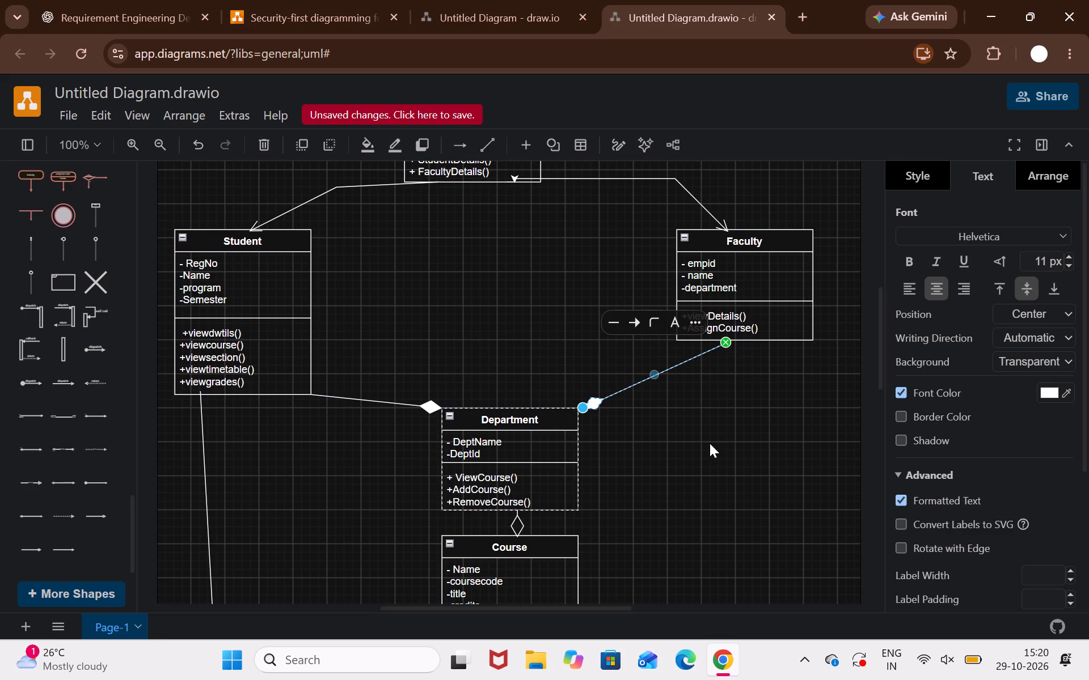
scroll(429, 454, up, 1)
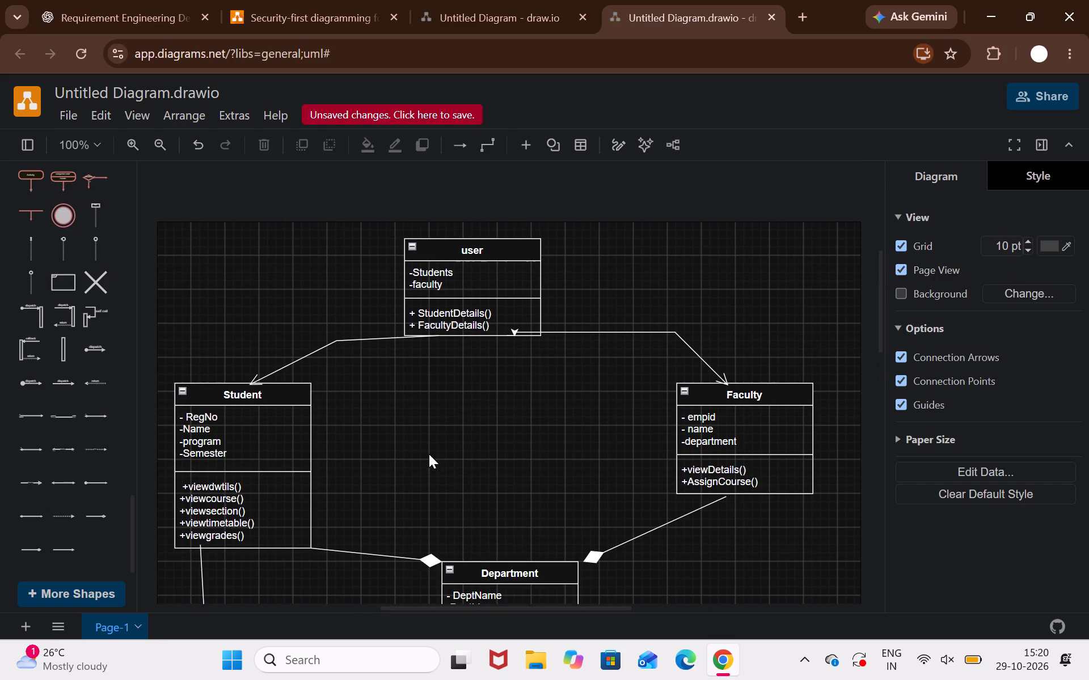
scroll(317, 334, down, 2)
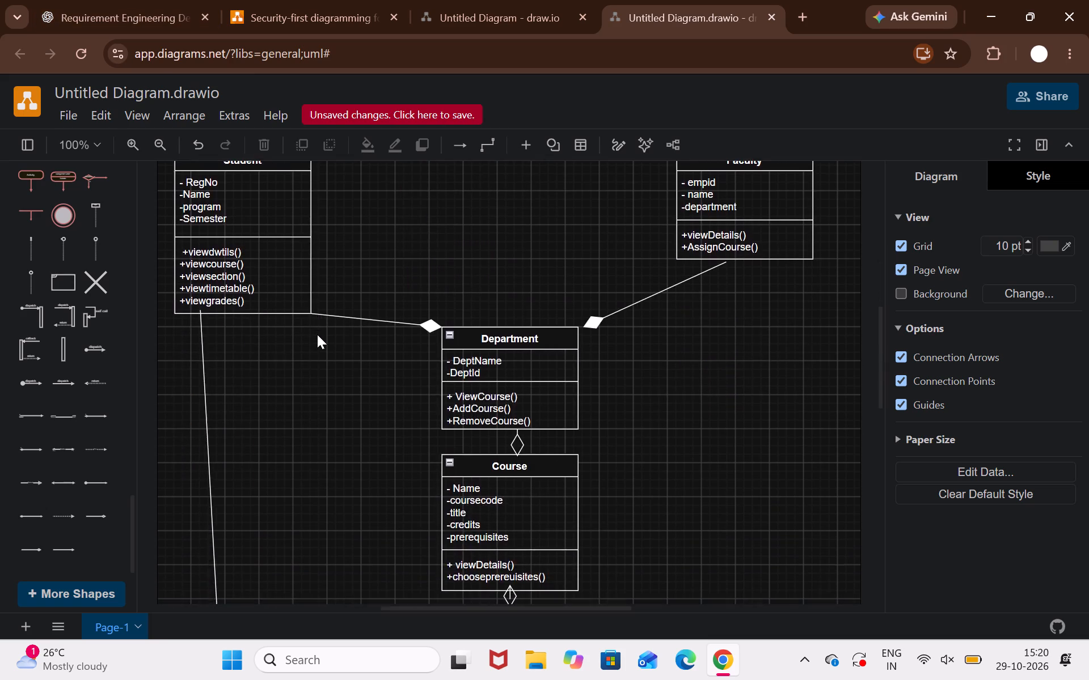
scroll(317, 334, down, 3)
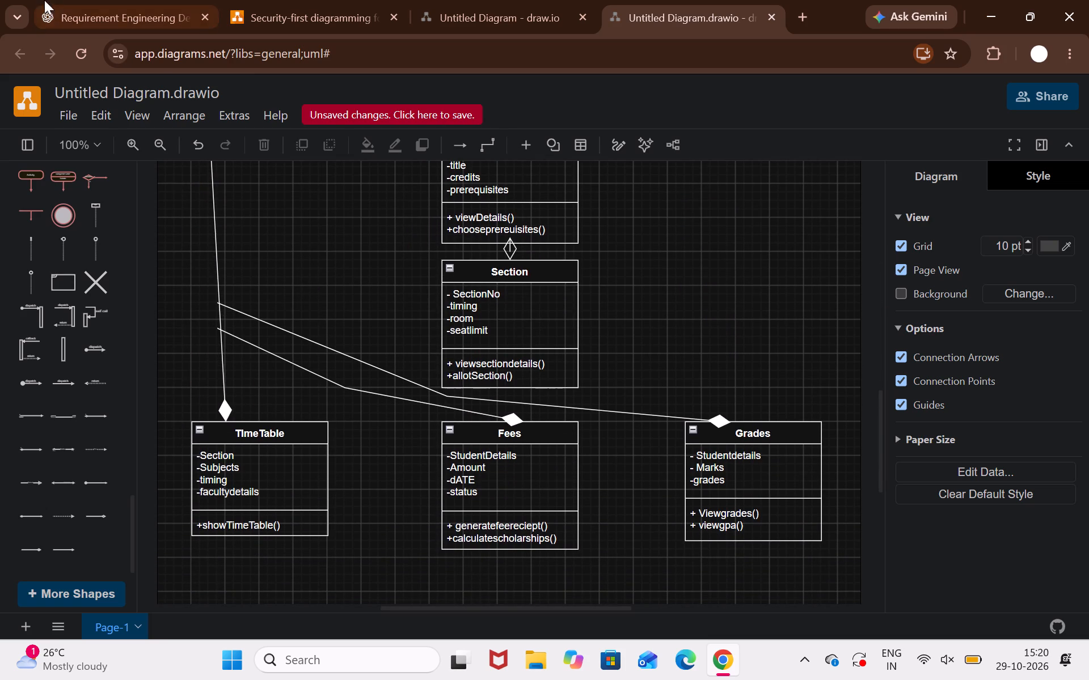
Close the browser tab holding the ChatGPT requirement engineering conversation.
click(206, 14)
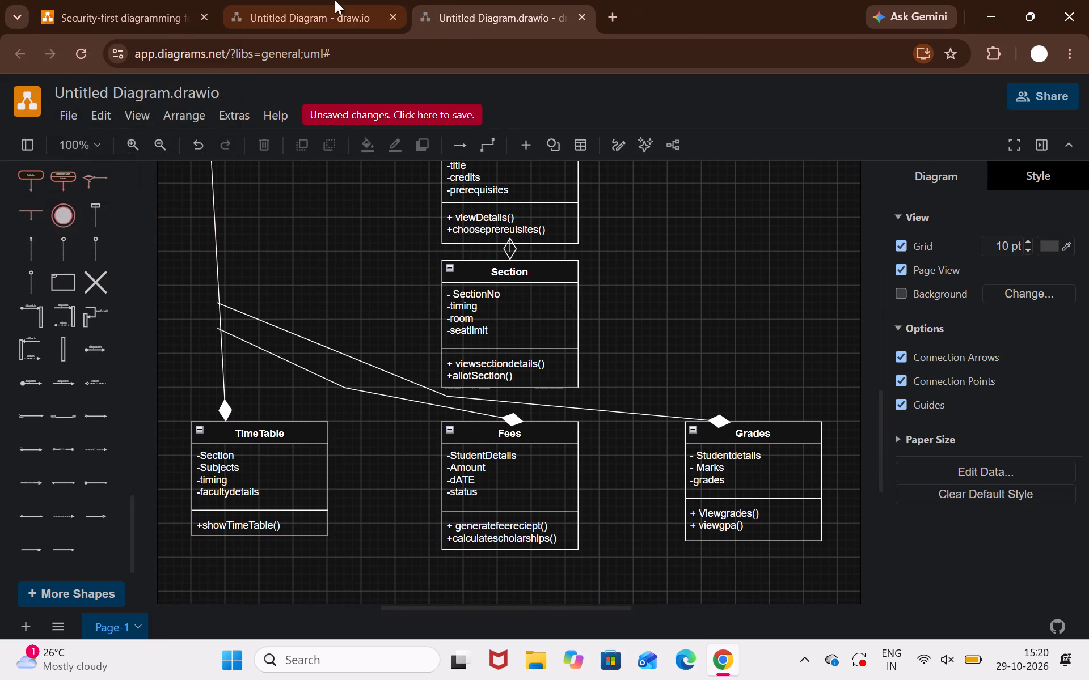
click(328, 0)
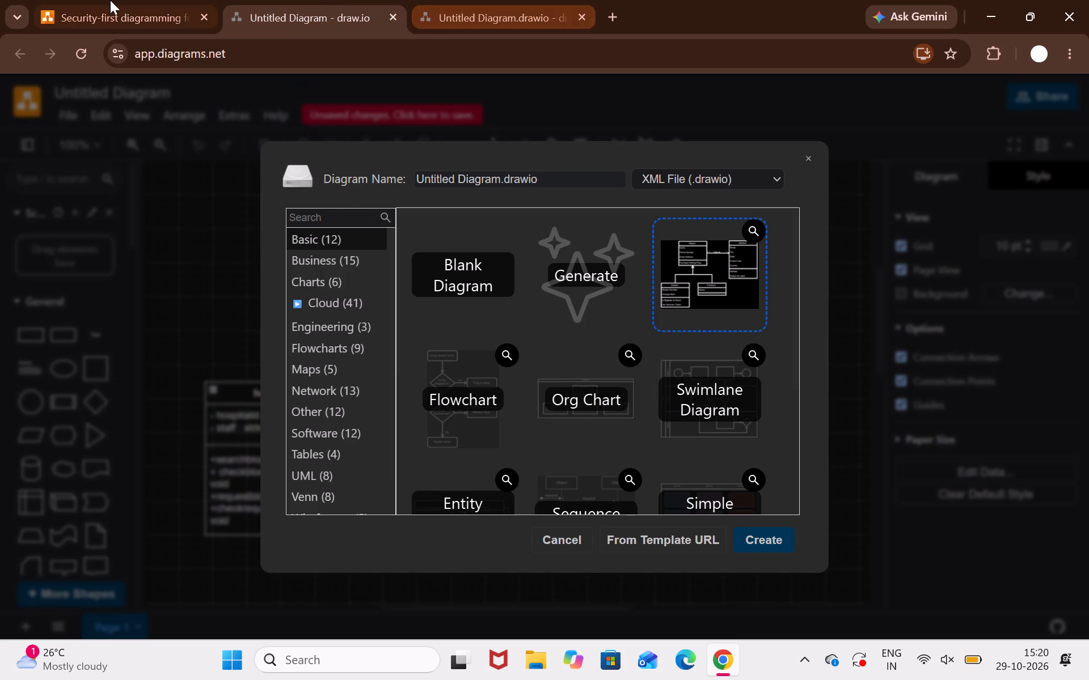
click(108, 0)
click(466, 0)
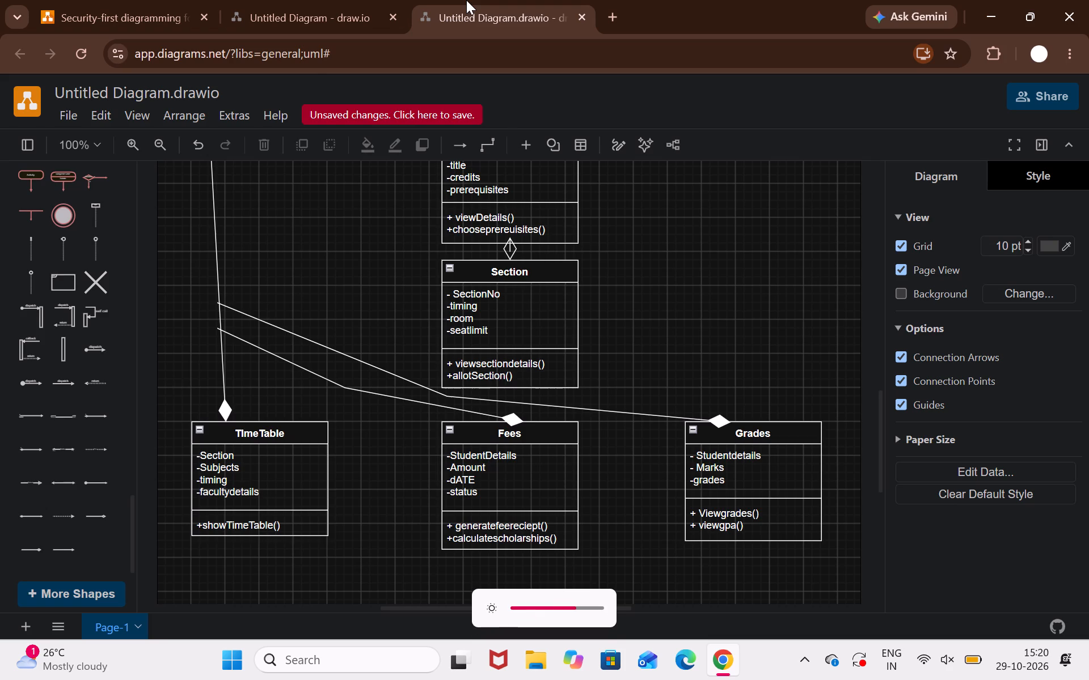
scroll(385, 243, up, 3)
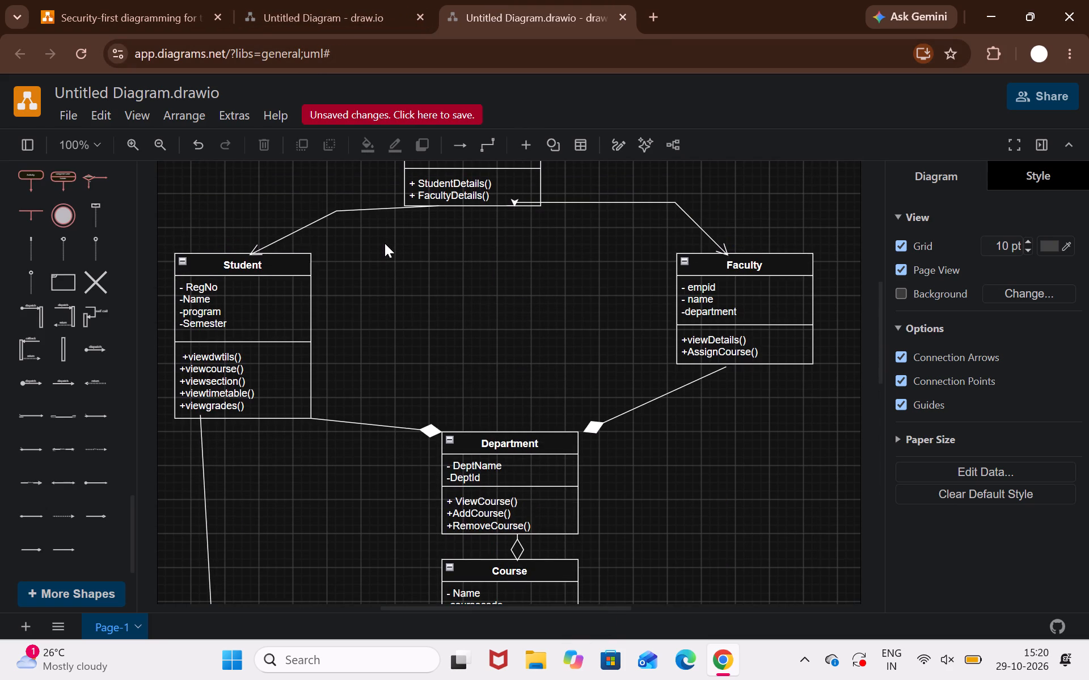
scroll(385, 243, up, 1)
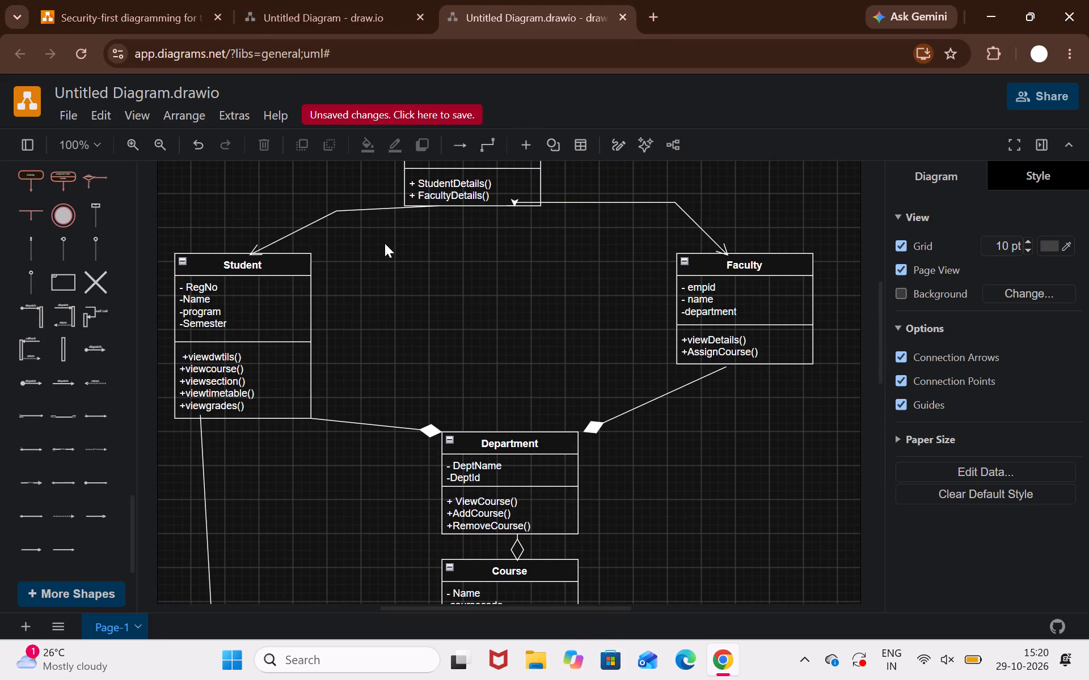
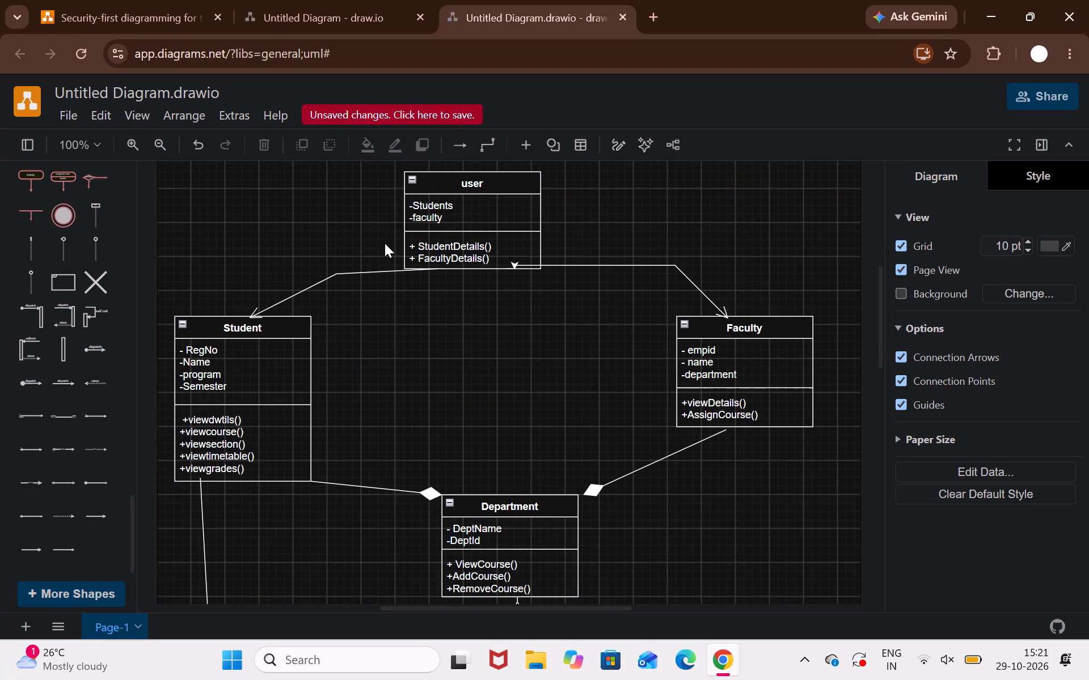
Review the class diagram's classes and connectors from user and Student down to TimeTable, Fees and Grades.
scroll(428, 337, down, 1)
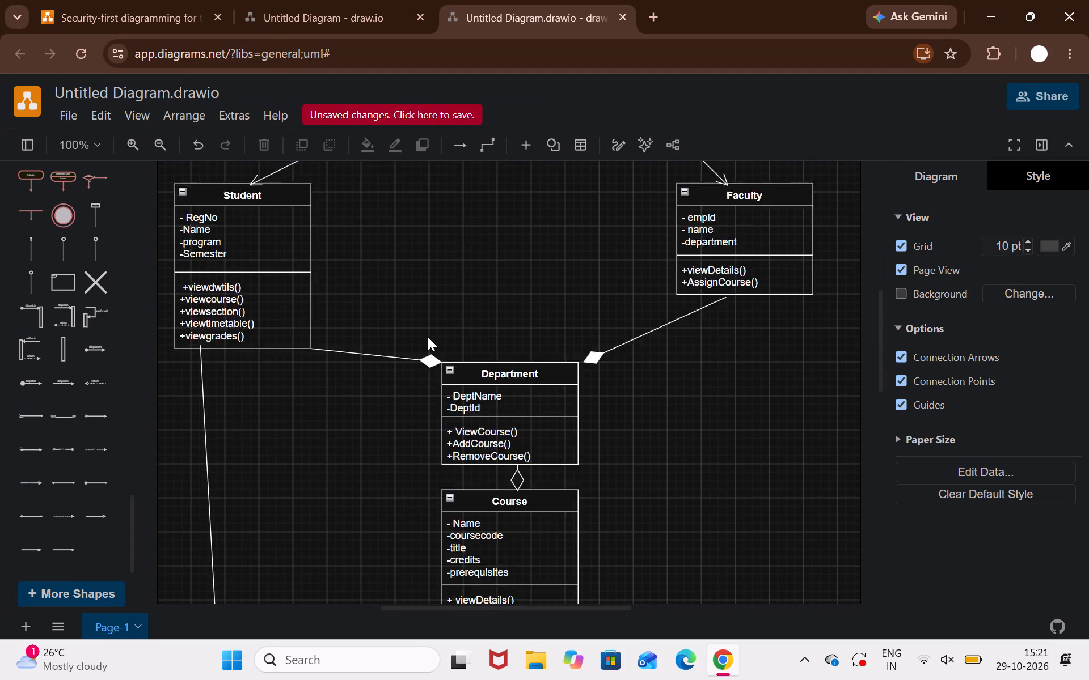
scroll(428, 337, down, 2)
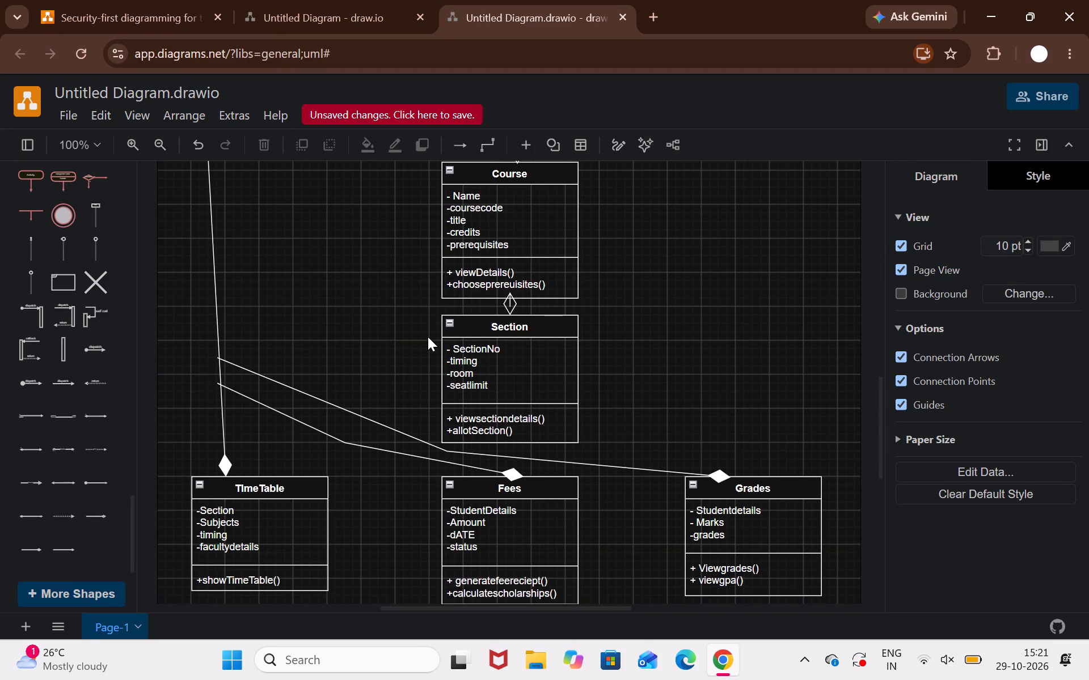
scroll(428, 337, down, 6)
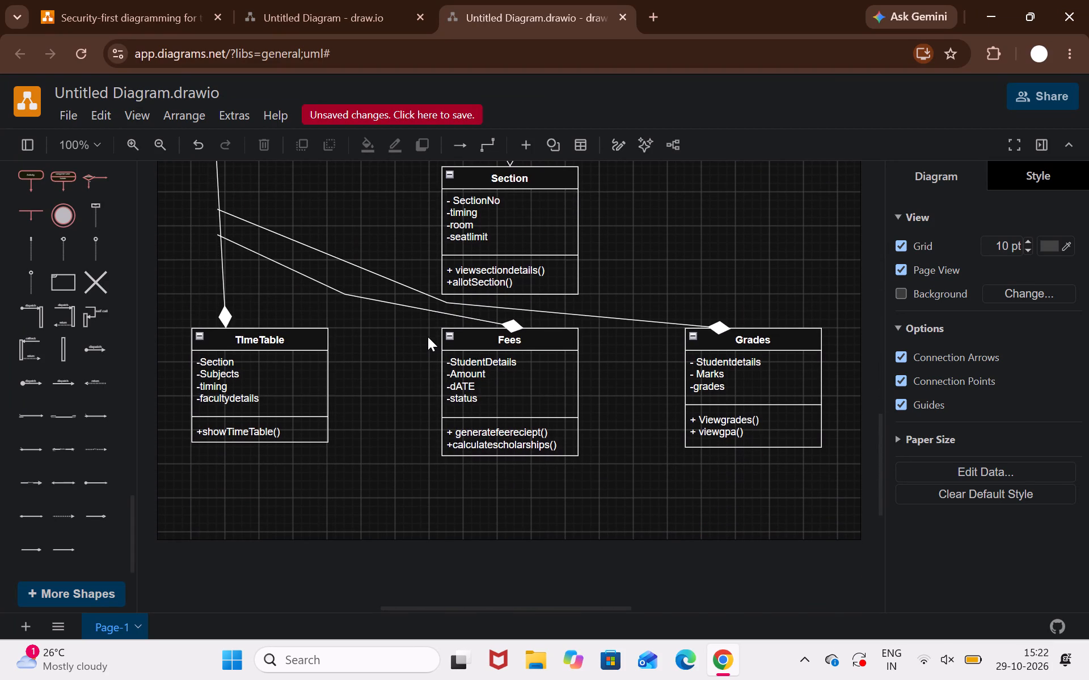
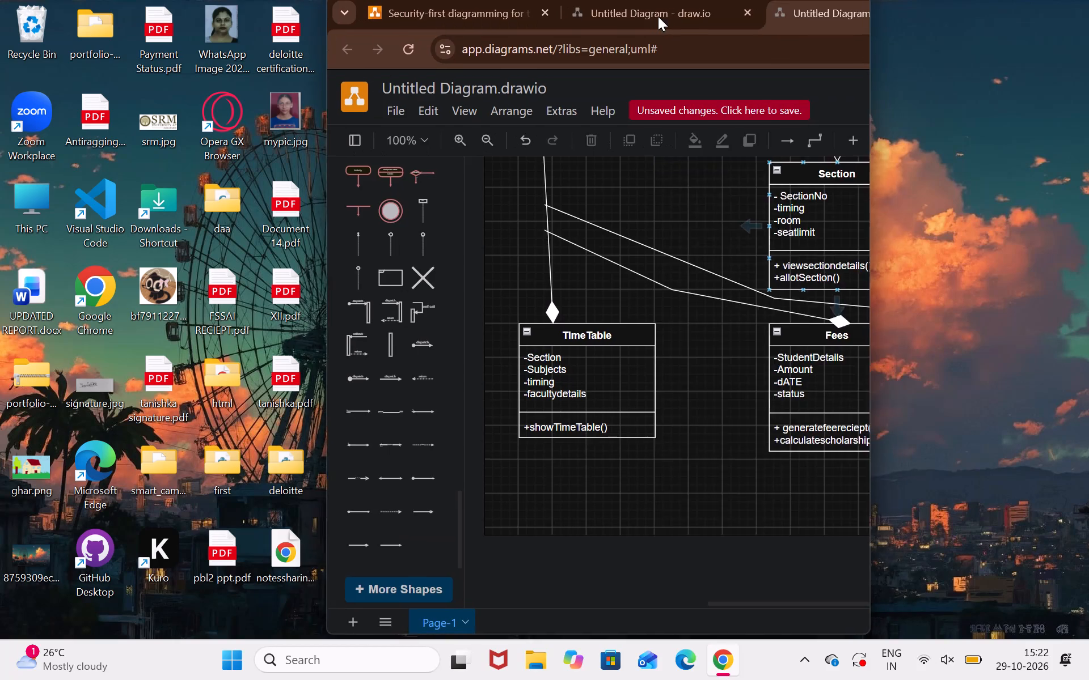
Close the browser's side panel and maximize the window showing the class diagram.
click(657, 17)
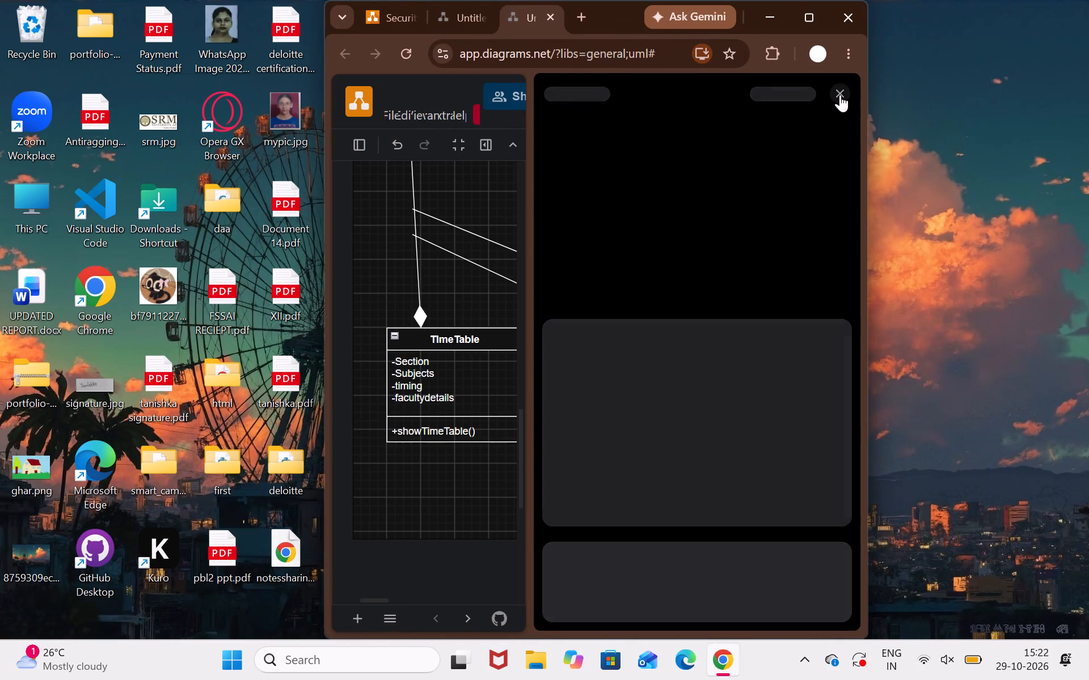
click(840, 95)
click(814, 23)
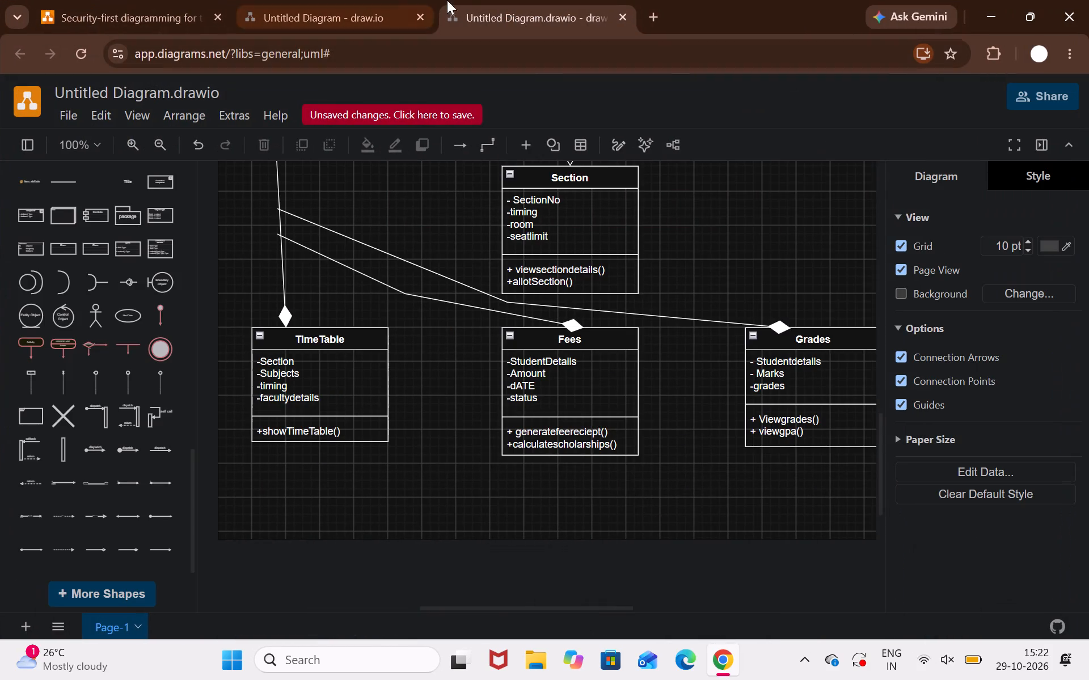
Open a new browser tab.
click(654, 12)
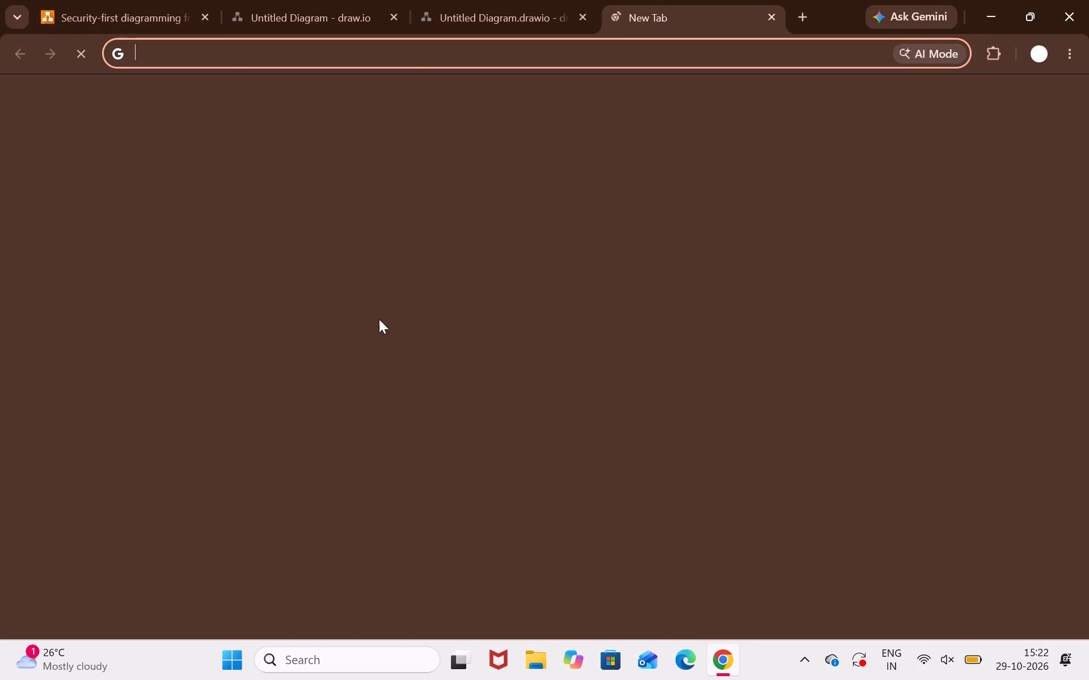